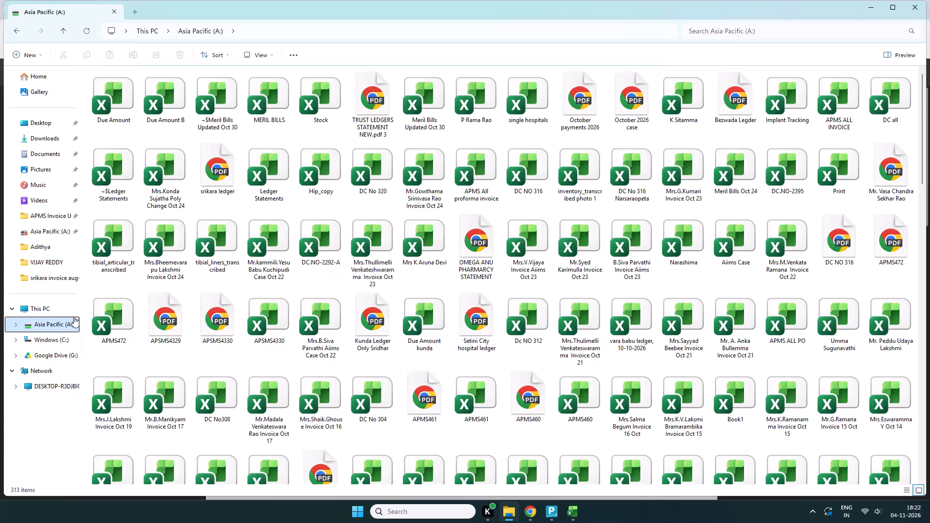
Open the Due Amount workbook from the Asia Pacific (A:) drive, close Find and Replace, and enable editing.
double_click(108, 89)
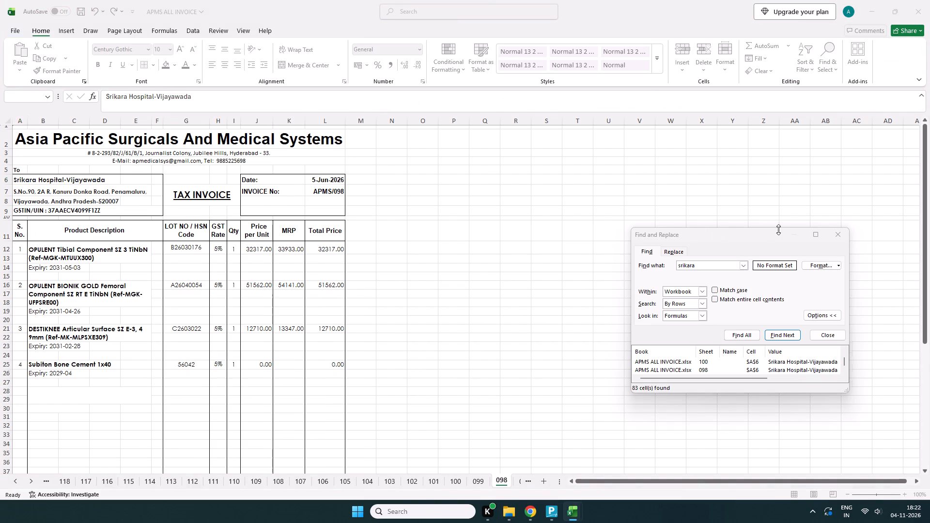
left_click(796, 237)
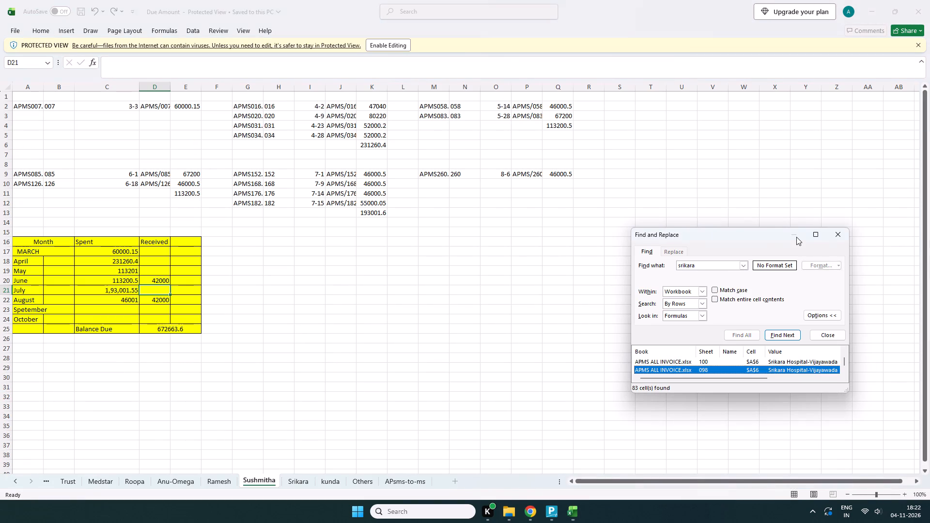
left_click(840, 240)
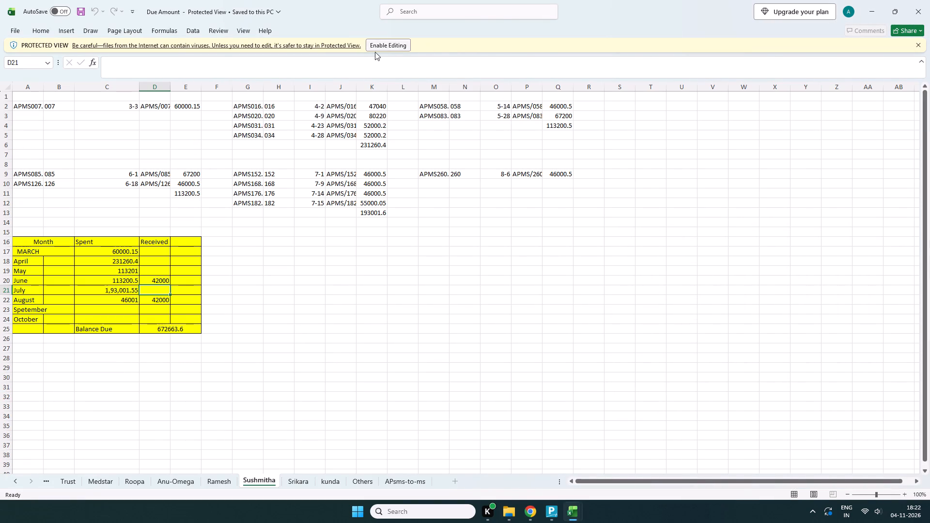
left_click(383, 44)
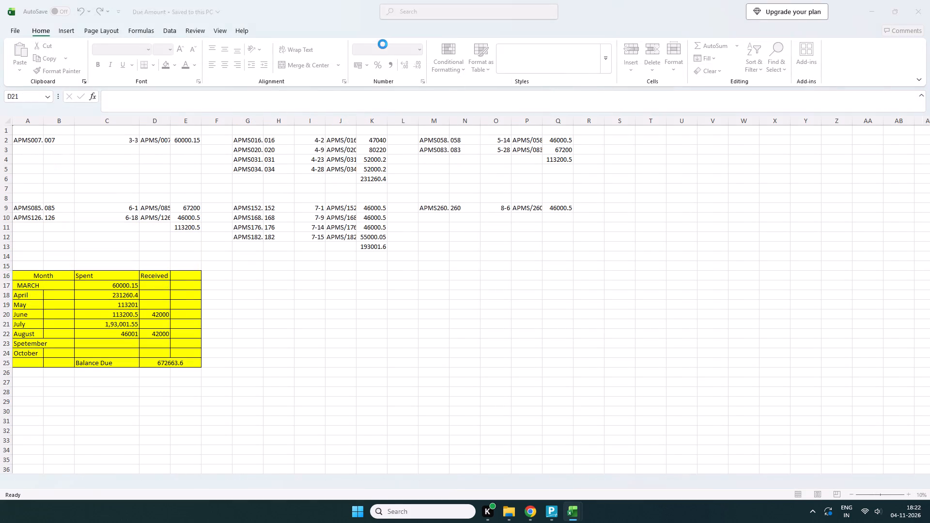
left_click(156, 310)
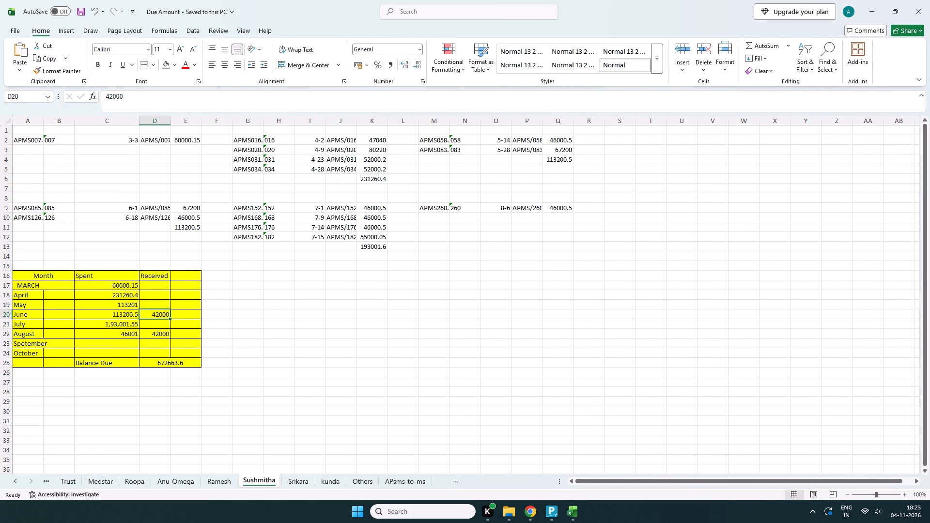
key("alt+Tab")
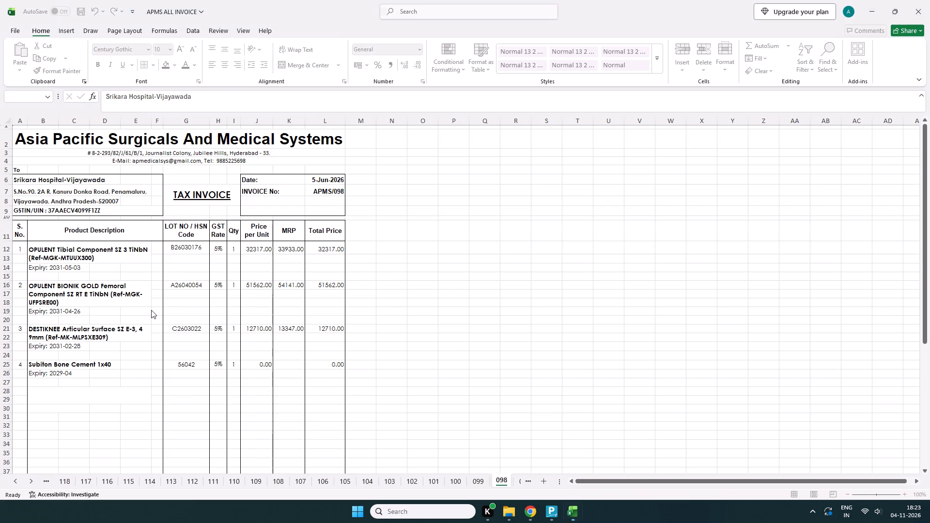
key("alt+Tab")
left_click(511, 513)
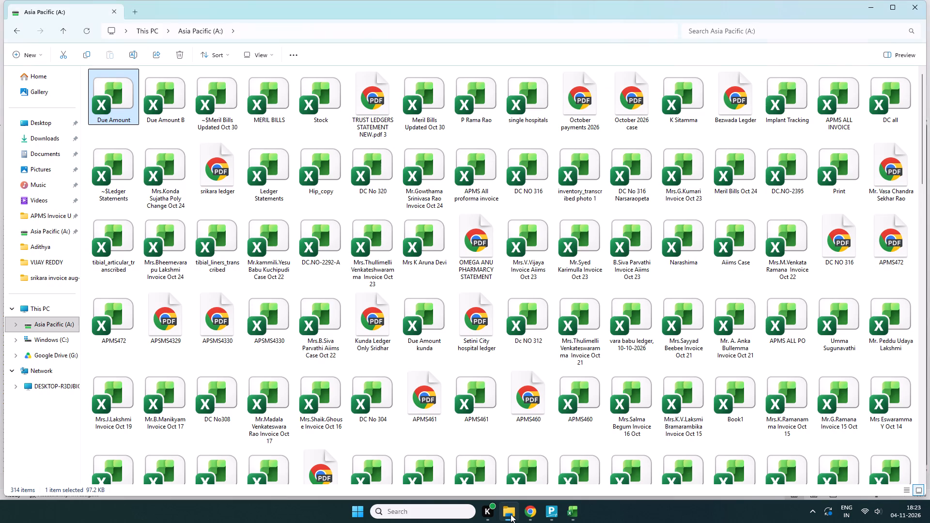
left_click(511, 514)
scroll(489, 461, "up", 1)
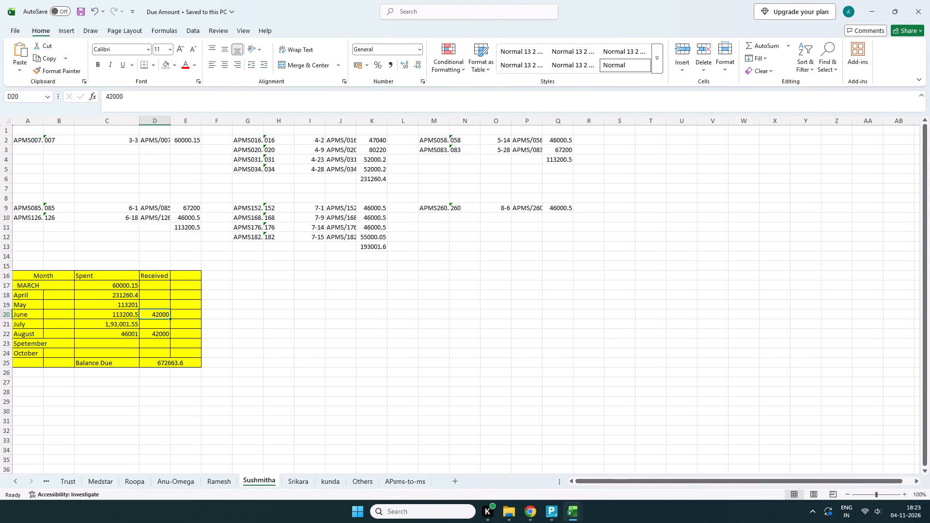
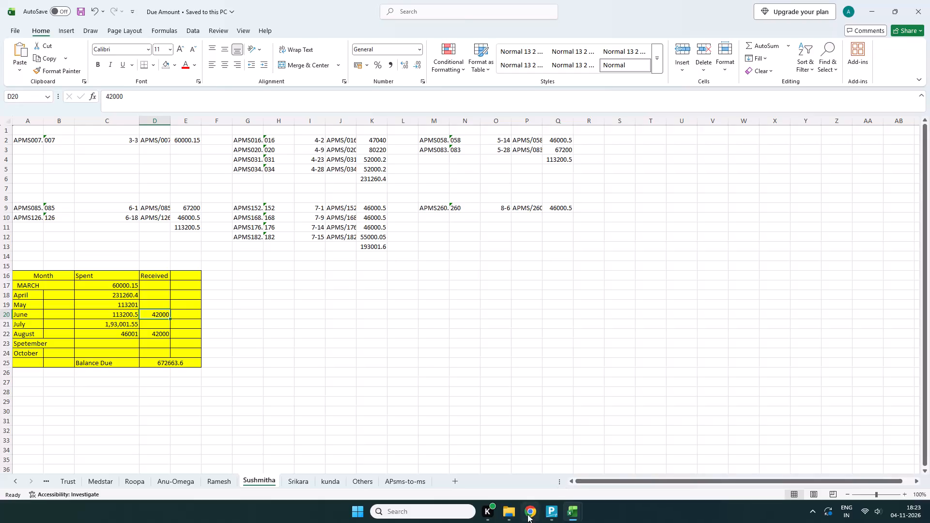
Refresh the Asia Pacific (A:) drive, open the All hospitals Due workbook and enable editing.
left_click(504, 508)
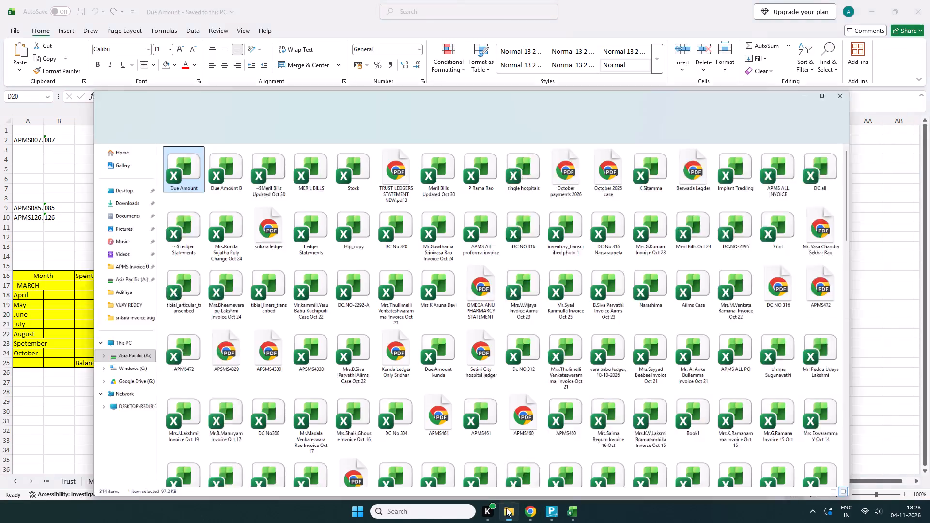
scroll(174, 219, "up", 4)
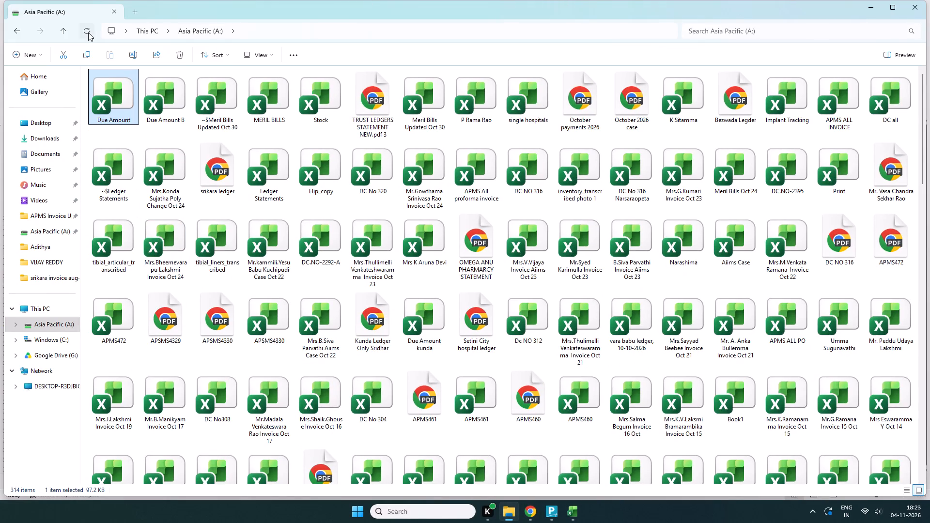
left_click(88, 32)
double_click(226, 103)
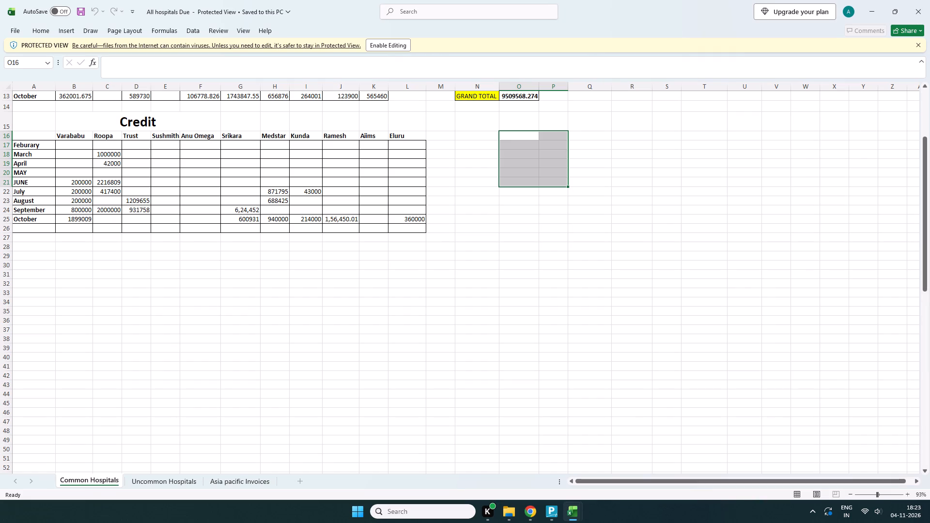
scroll(510, 522, "up", 4)
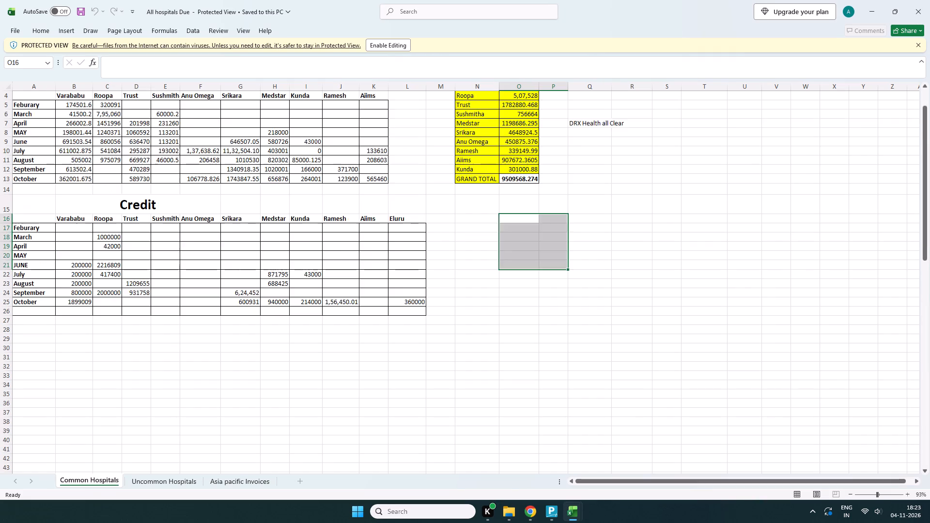
scroll(504, 388, "up", 3)
left_click(401, 51)
left_click(401, 48)
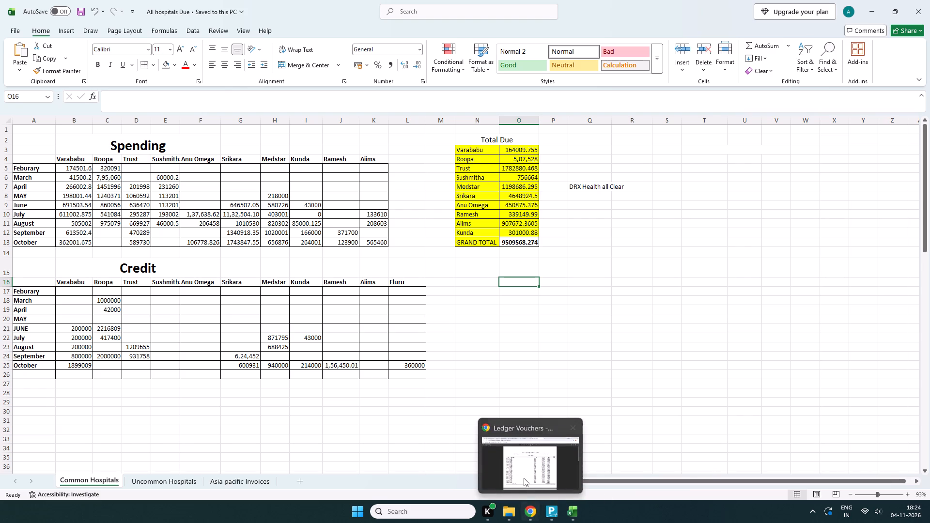
Switch to TallyPrime and close the voucher printing, sales voucher and ledger screens back to Account Books.
left_click(524, 473)
left_click(547, 461)
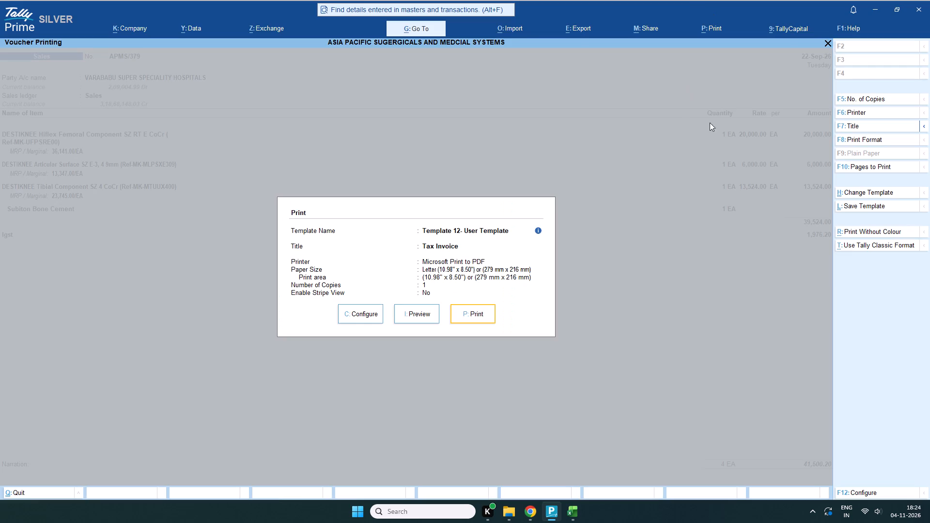
left_click(826, 43)
left_click(826, 43)
left_click(825, 43)
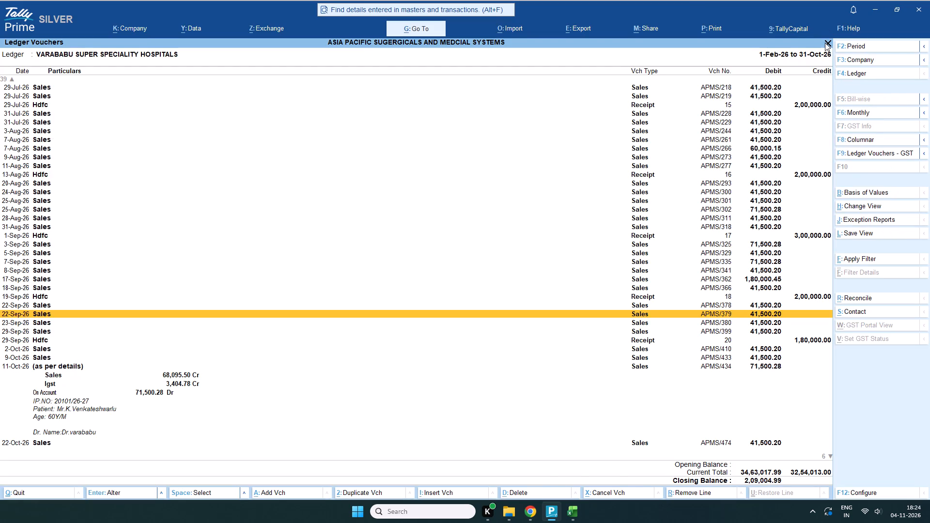
left_click(826, 45)
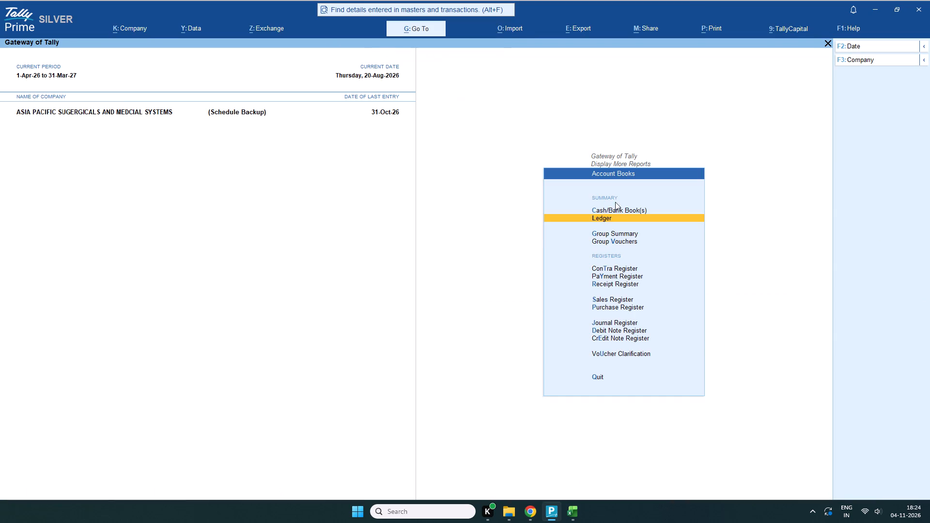
Open the ledger vouchers of VARABABU SUPER SPECIALITY HOSPITALS, searching the ledger list for "vara".
scroll(626, 223, "down", 2)
scroll(633, 314, "down", 3)
scroll(599, 217, "up", 4)
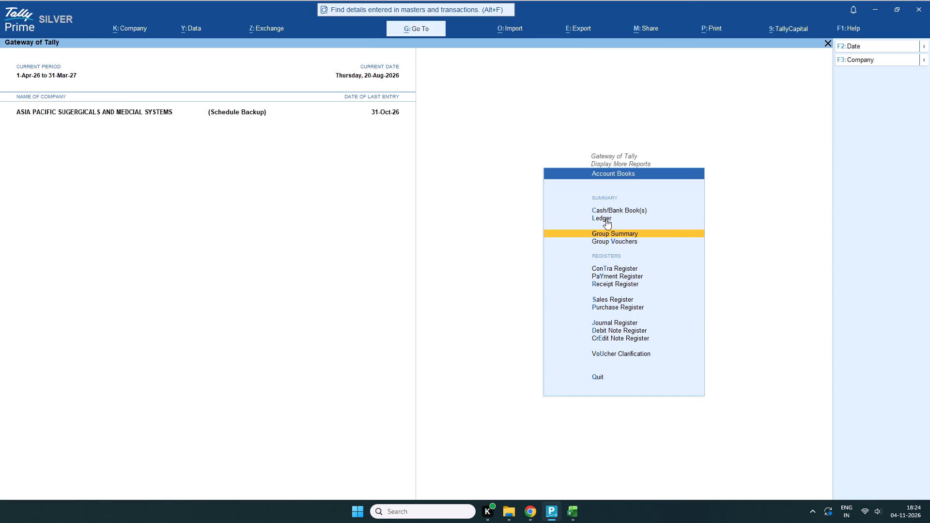
scroll(606, 219, "up", 1)
left_click(606, 218)
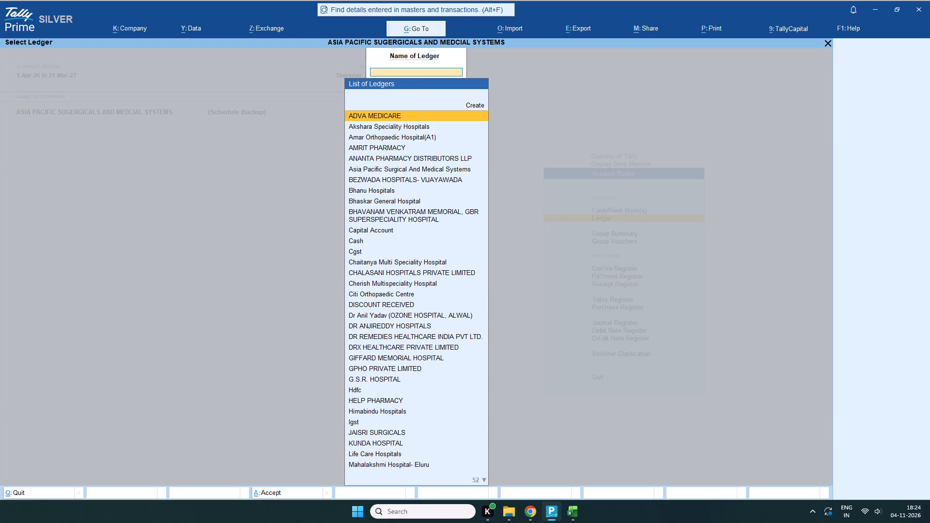
type("vara")
double_click(403, 125)
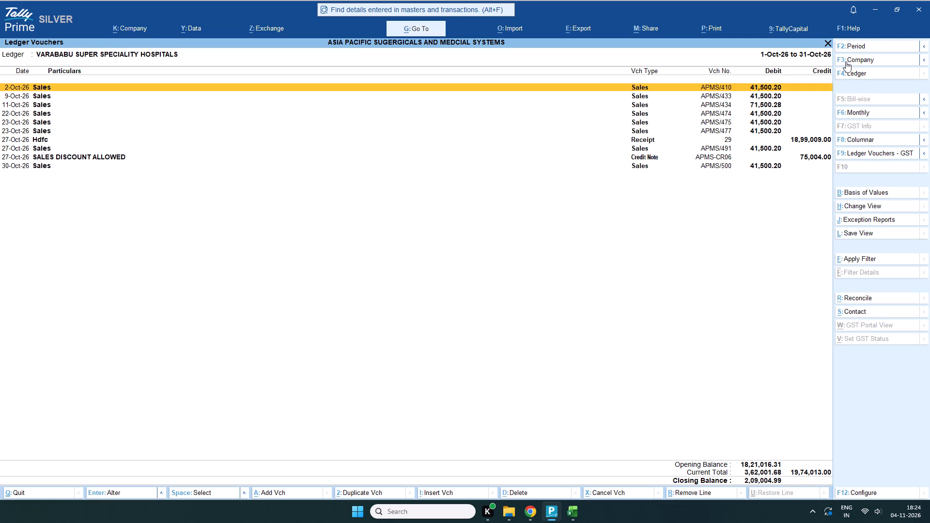
Change the ledger period to run from 01-02-2026 to 31-10-2026.
left_click(847, 47)
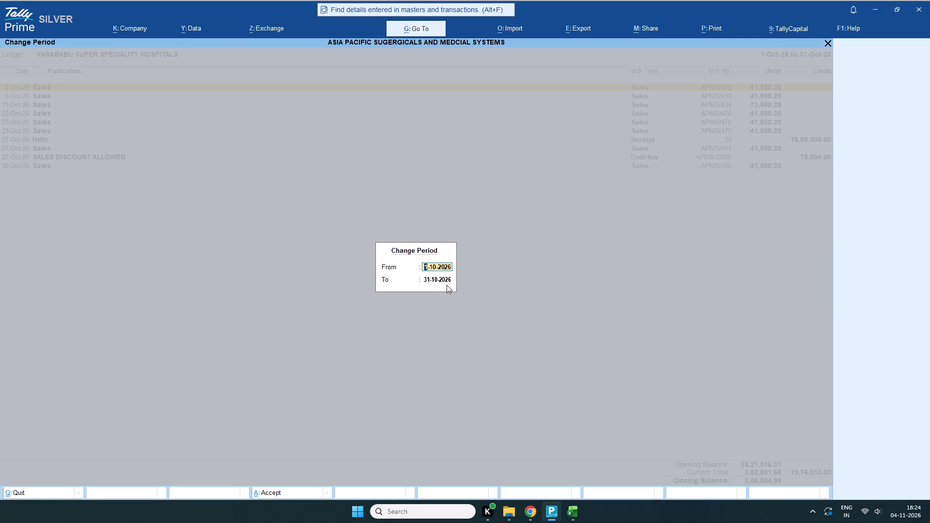
type("01-02-2026")
key("Return")
key("Return")
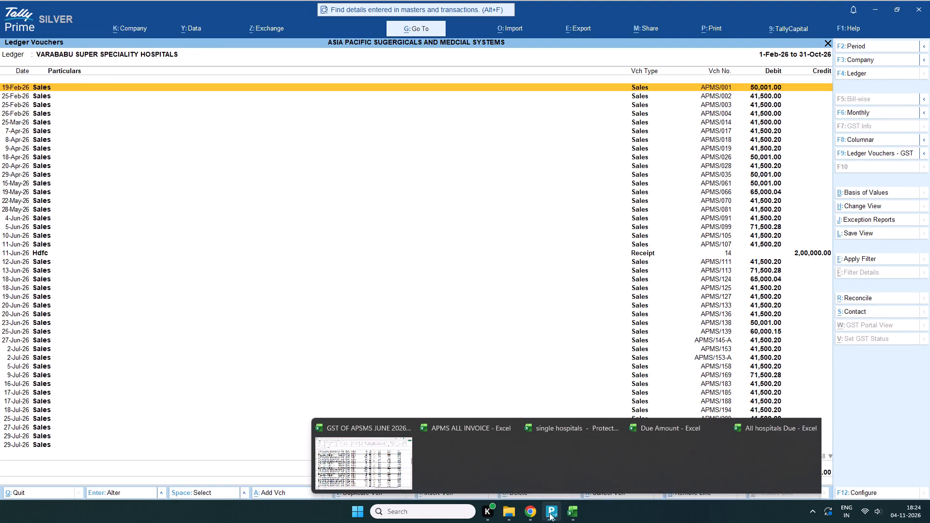
Review the Varababu ledger's sales, receipt and credit note entries through the end of October.
left_click(554, 468)
scroll(679, 456, "down", 20)
scroll(679, 456, "down", 2)
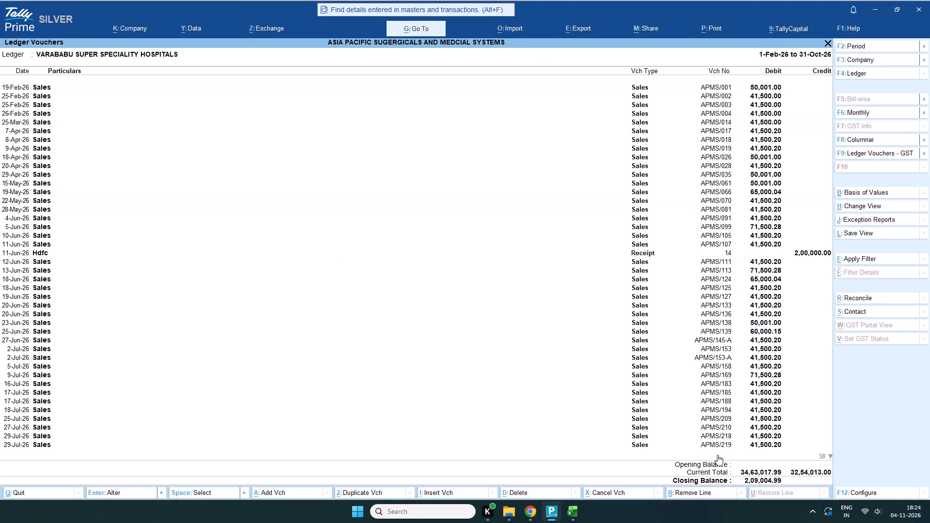
scroll(717, 455, "down", 20)
scroll(717, 455, "down", 20)
scroll(717, 455, "down", 5)
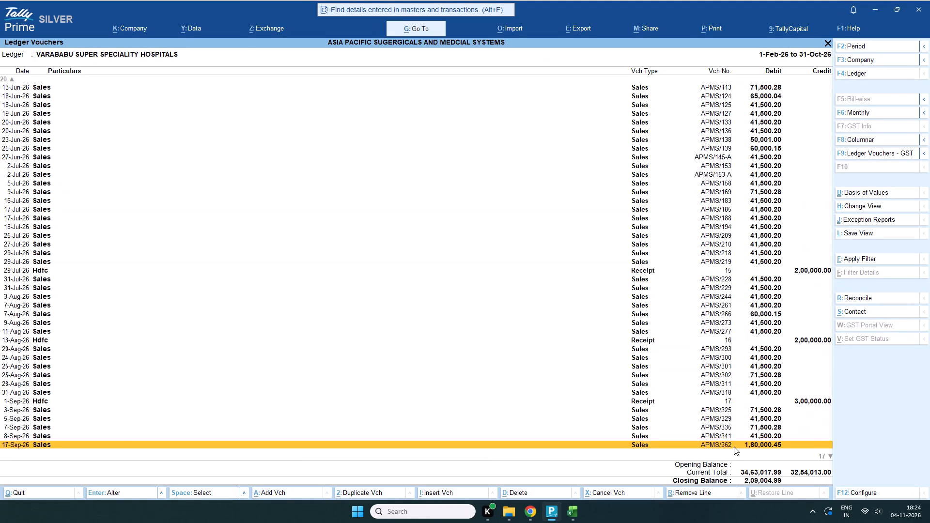
scroll(734, 446, "down", 20)
scroll(734, 446, "down", 1)
scroll(677, 448, "up", 1)
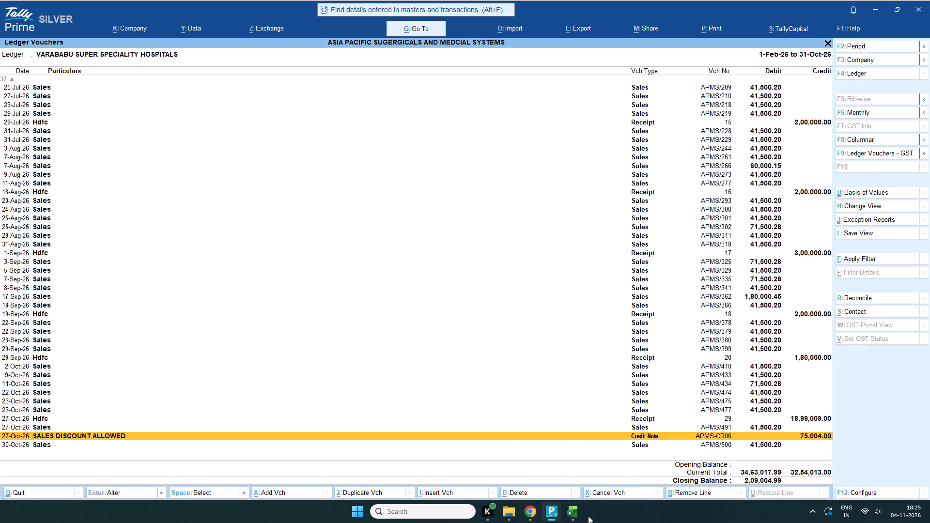
Switch to the All hospitals Due workbook and examine Varababu's Total Due formula and monthly Spending amounts.
left_click(575, 511)
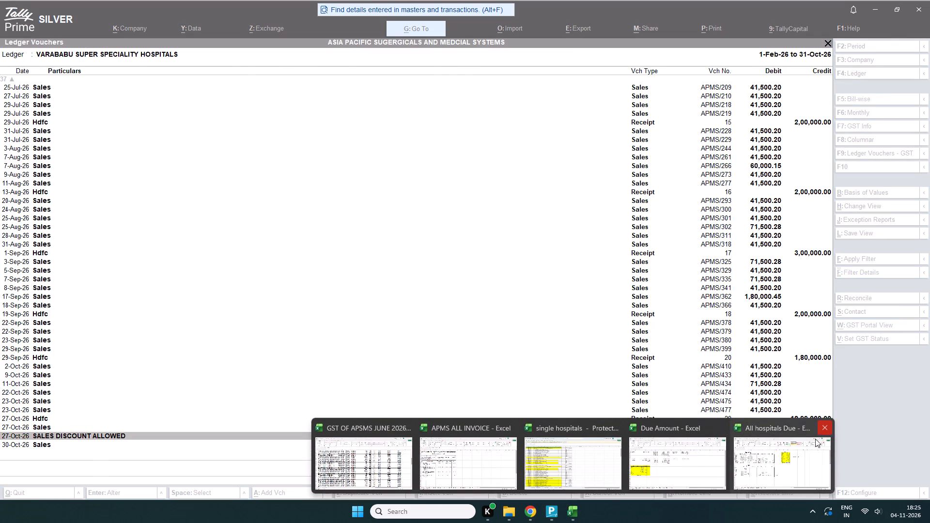
left_click(751, 451)
left_click(521, 152)
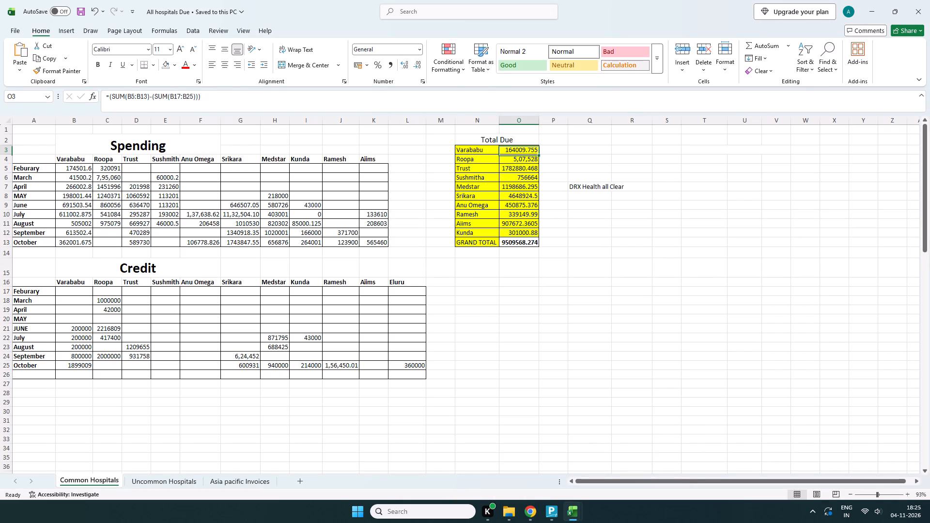
left_click(79, 192)
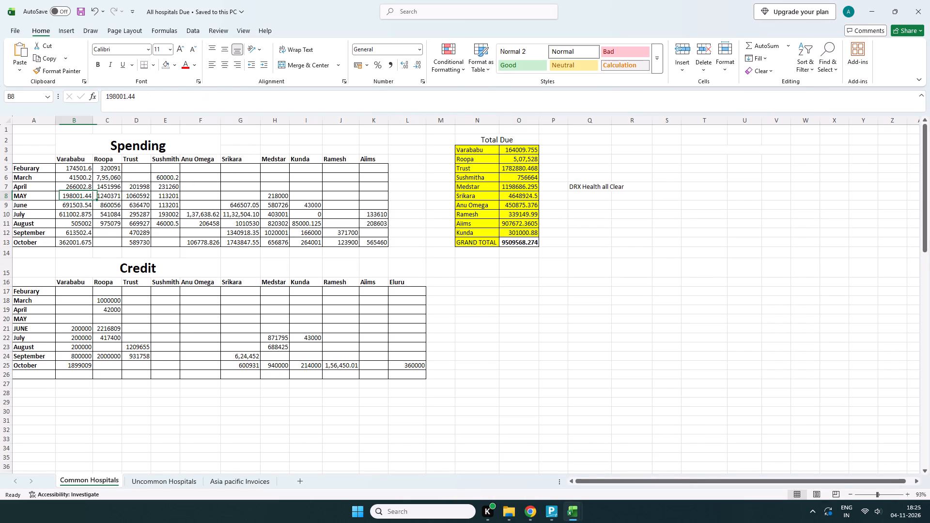
key("Down")
key("Down")
key("Down")
key("Down")
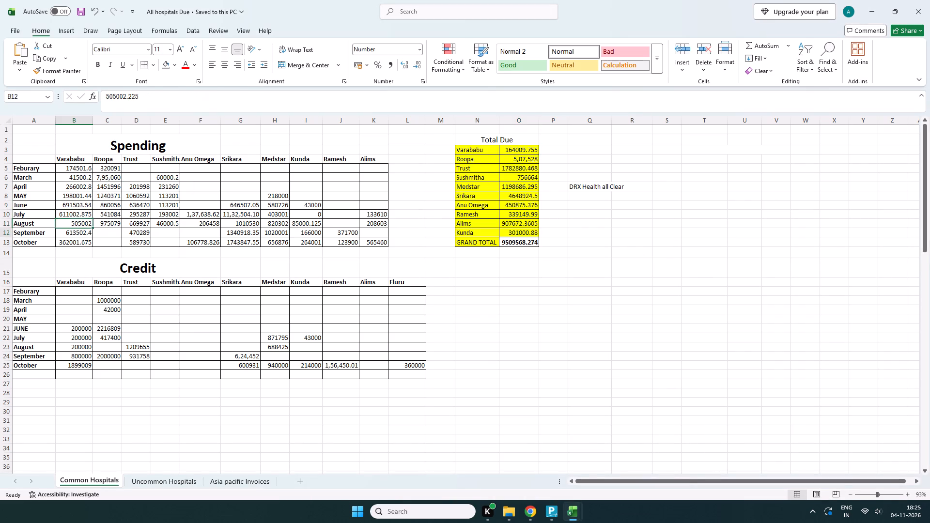
key("Down")
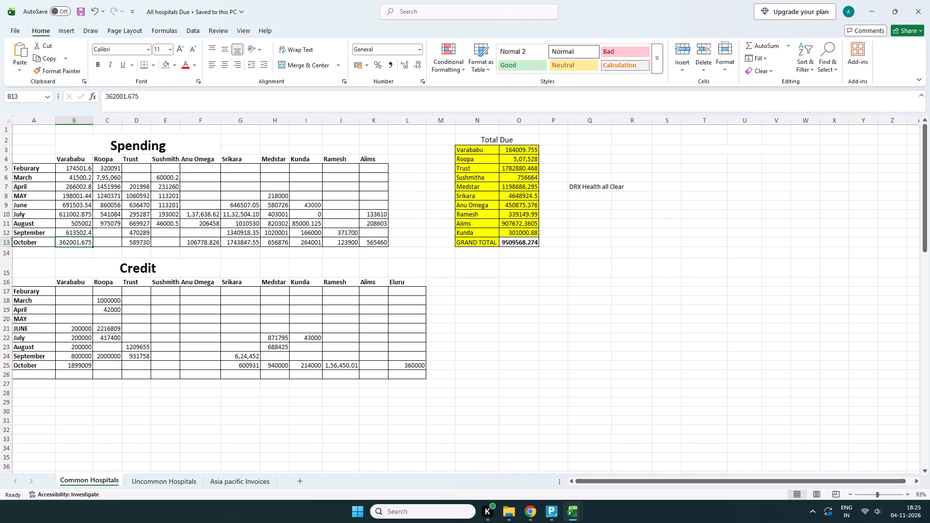
key("Up")
key("Up")
key("Up")
key("Up")
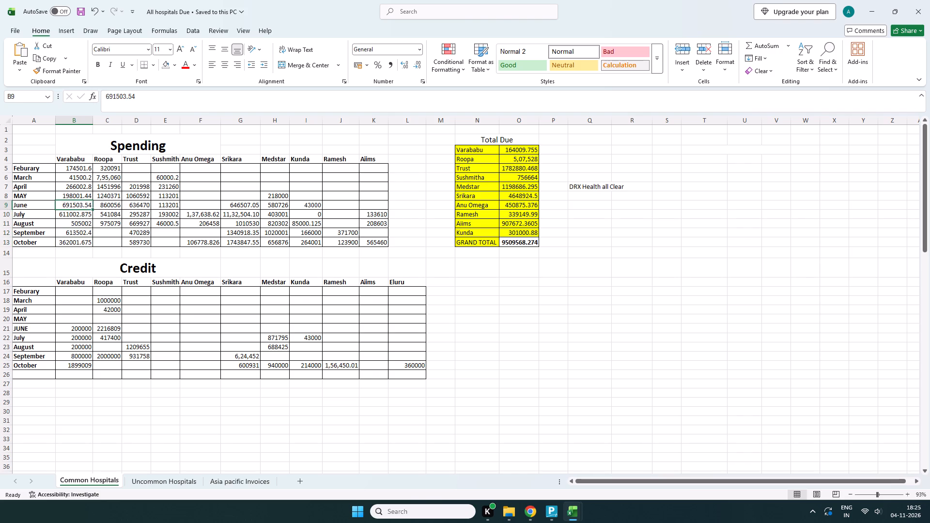
key("Up")
key("Up")
key("Up")
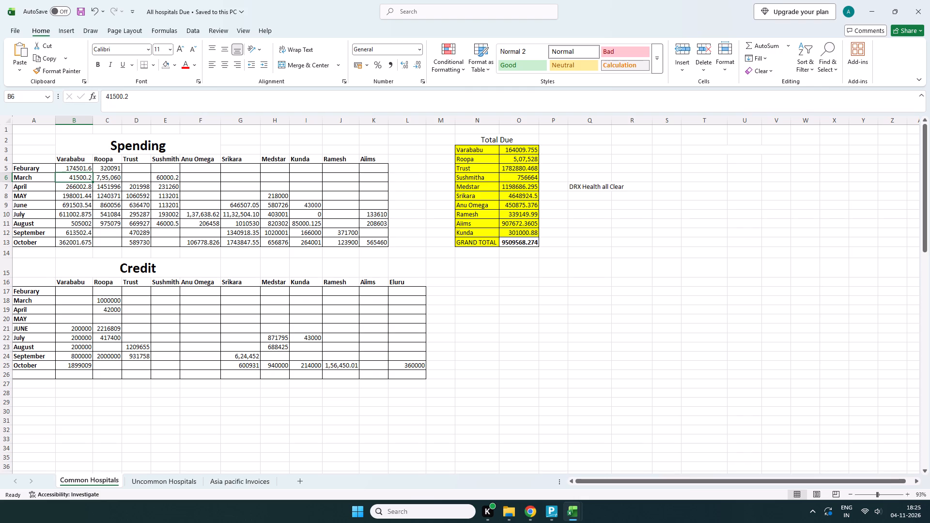
Check Varababu's Credit amounts from June to October against the receipts in the TallyPrime ledger.
left_click(78, 329)
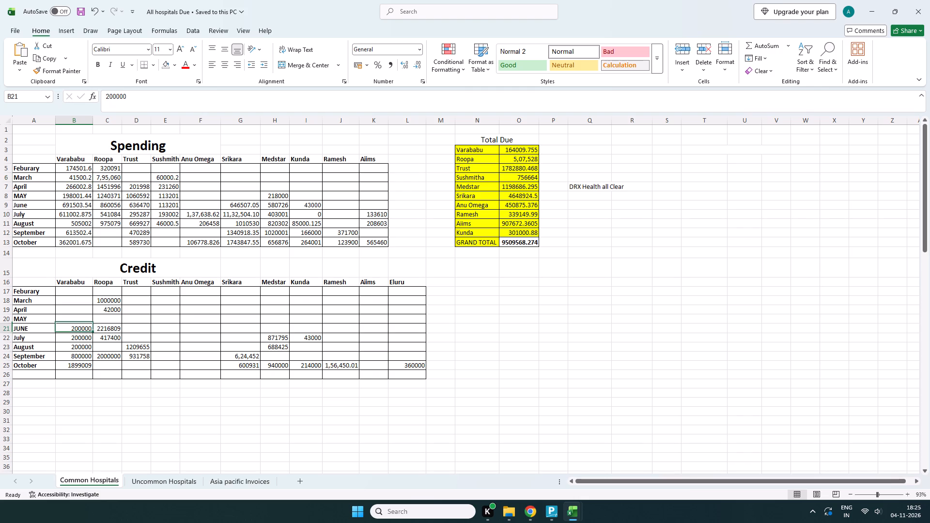
key("Down")
key("Down")
key("Down")
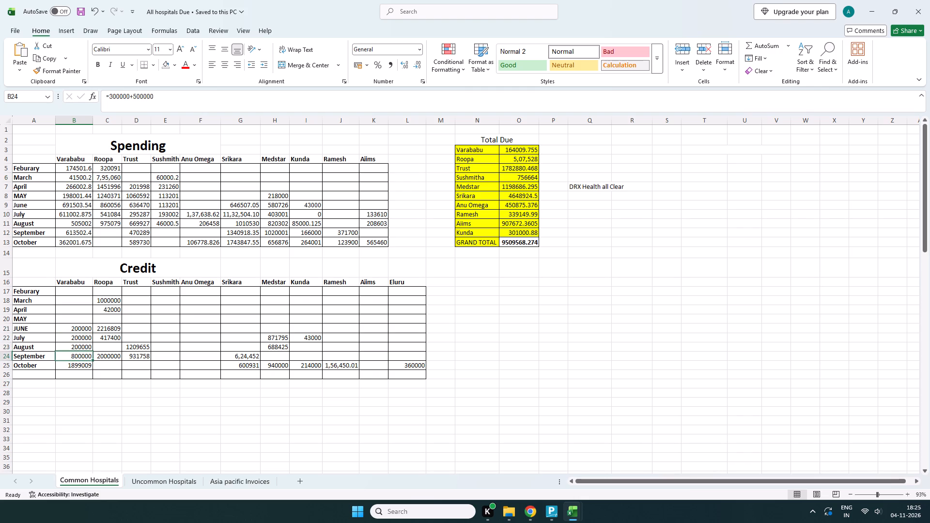
key("Down")
key("Up")
key("alt+Tab")
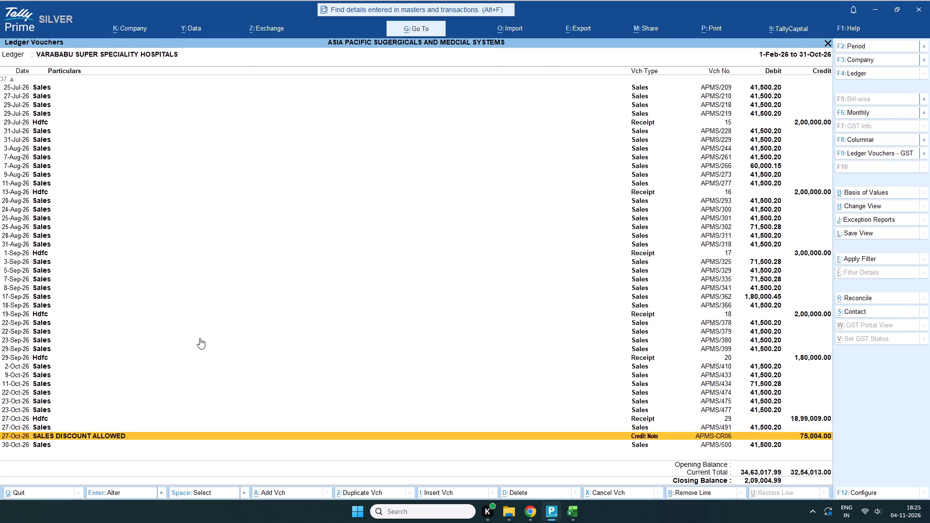
key("alt+Tab")
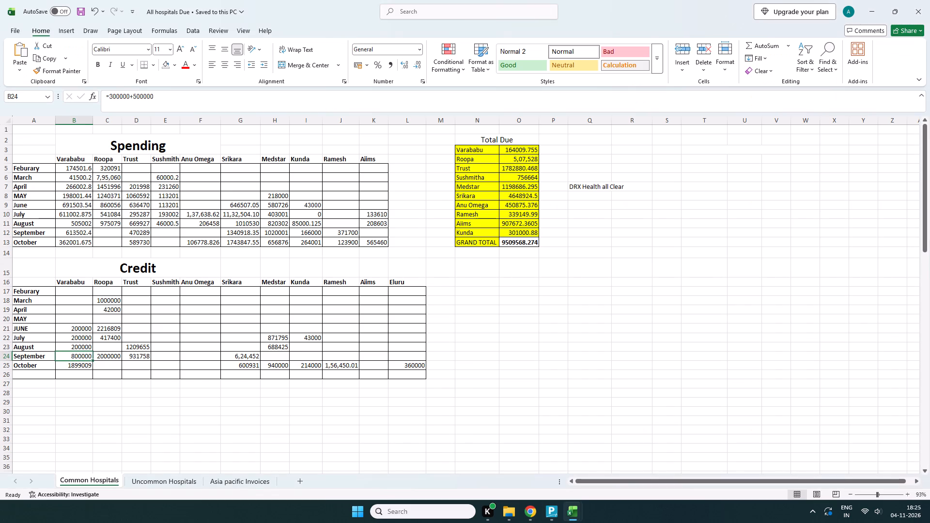
Sum Varababu's Spending from February to October and compare it with the ledger's debit total in TallyPrime.
left_click_drag(74, 167, 83, 222)
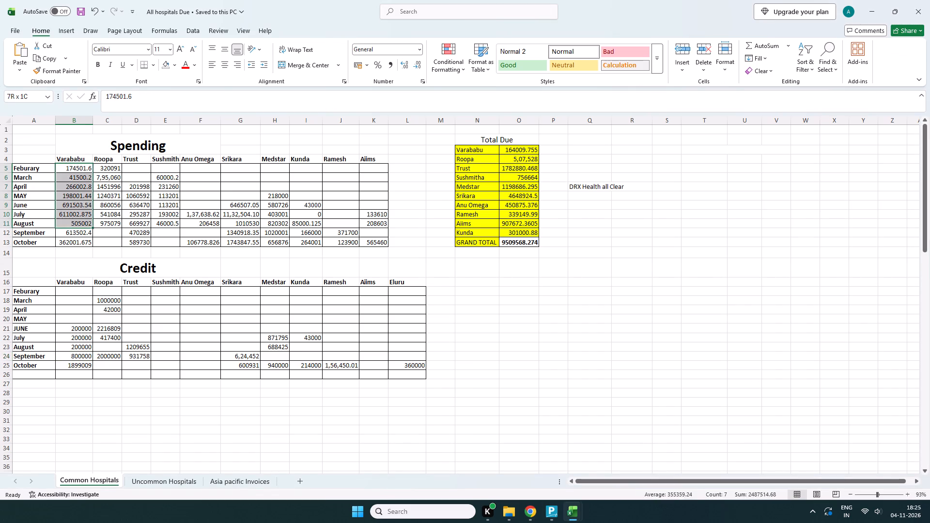
left_click_drag(83, 222, 86, 240)
key("alt+Tab")
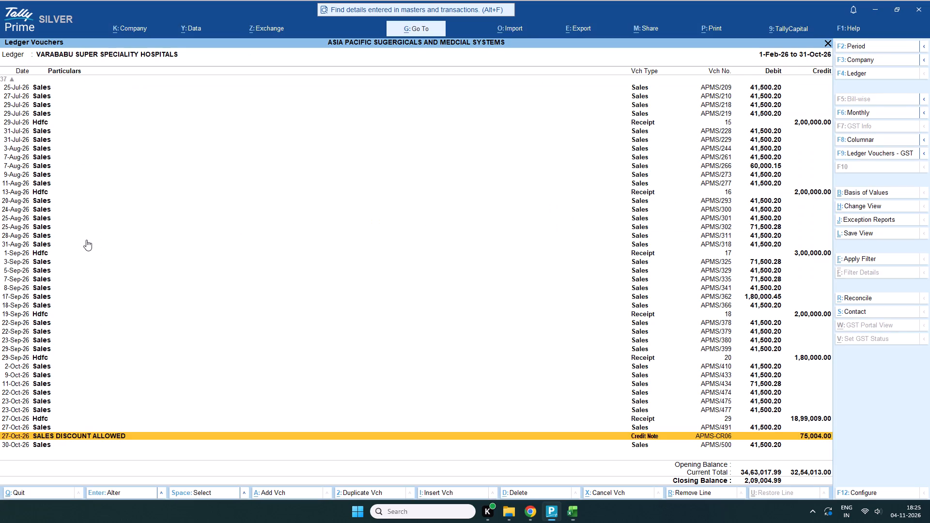
key("alt+Tab")
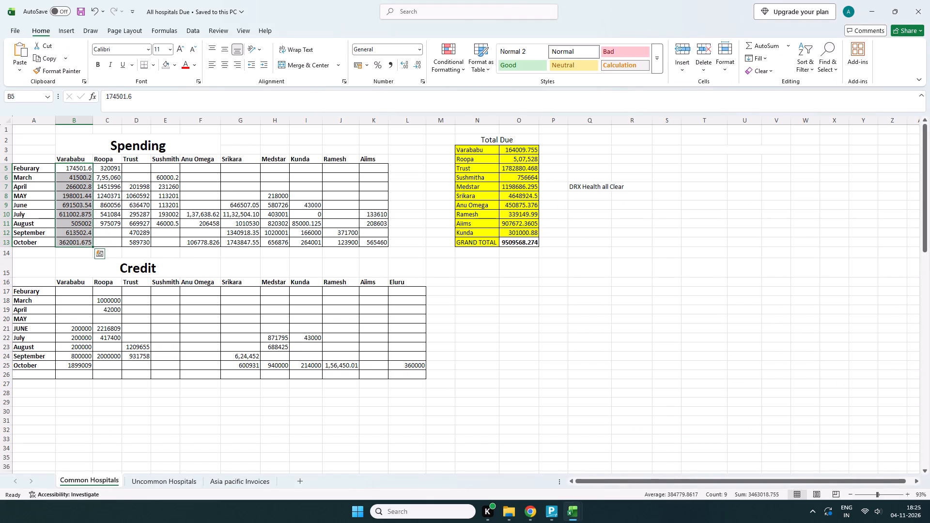
key("alt+Tab")
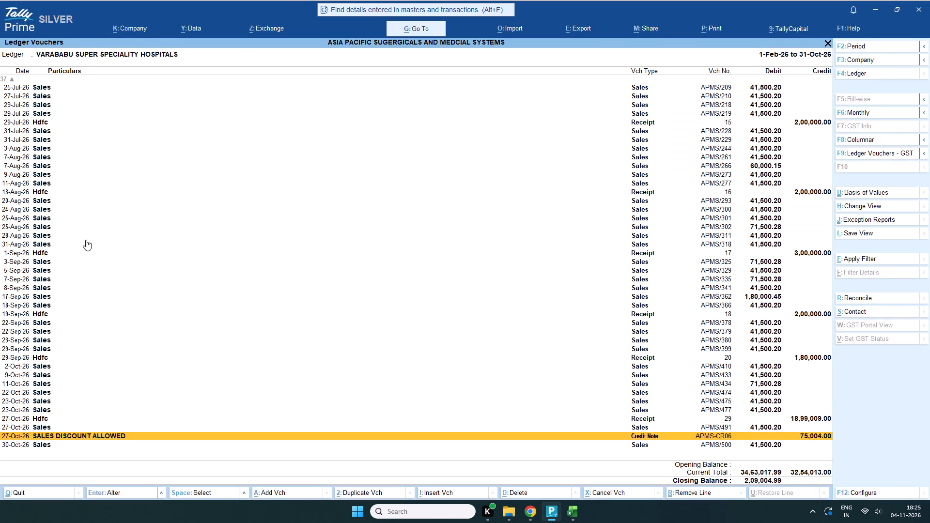
key("alt+Tab")
key("alt+grave")
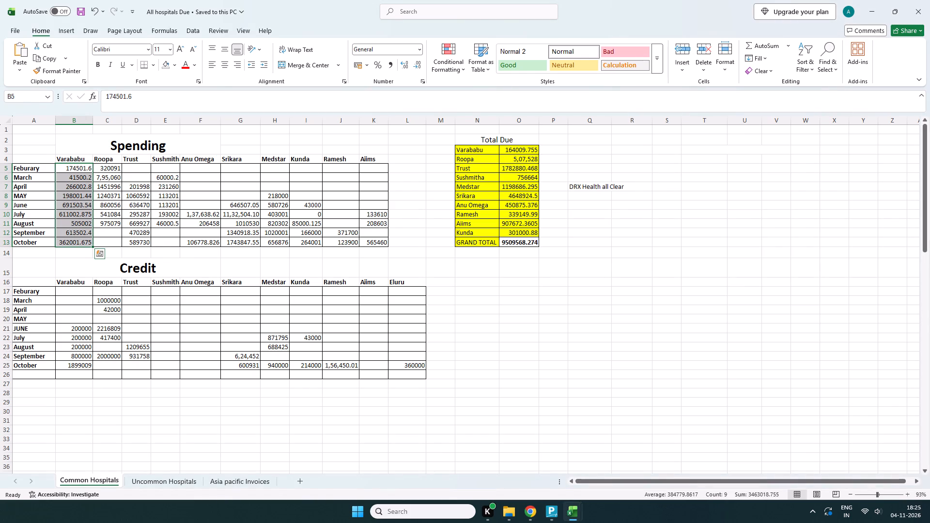
Sum Varababu's Credit from June to October and compare it and September's Credit formula with the receipts in the TallyPrime ledger.
left_click_drag(82, 326, 85, 364)
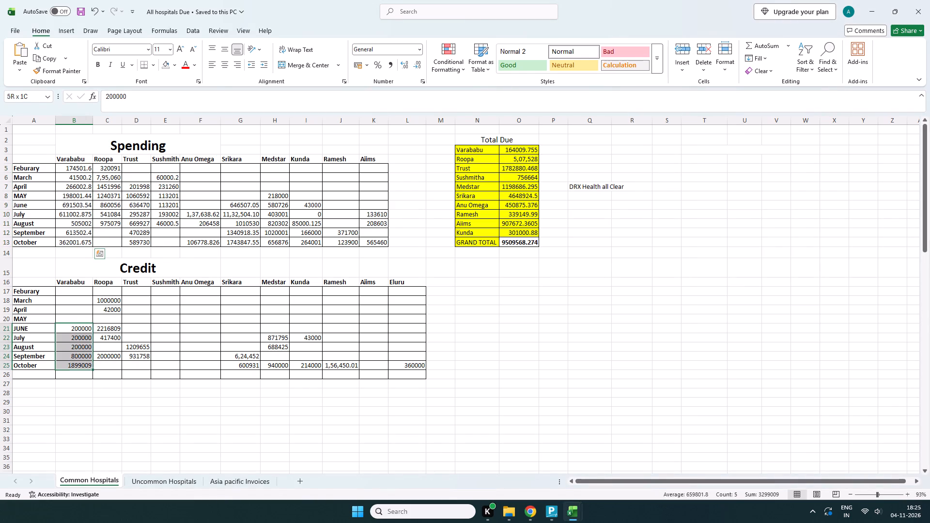
left_click_drag(85, 364, 86, 364)
key("alt+Tab")
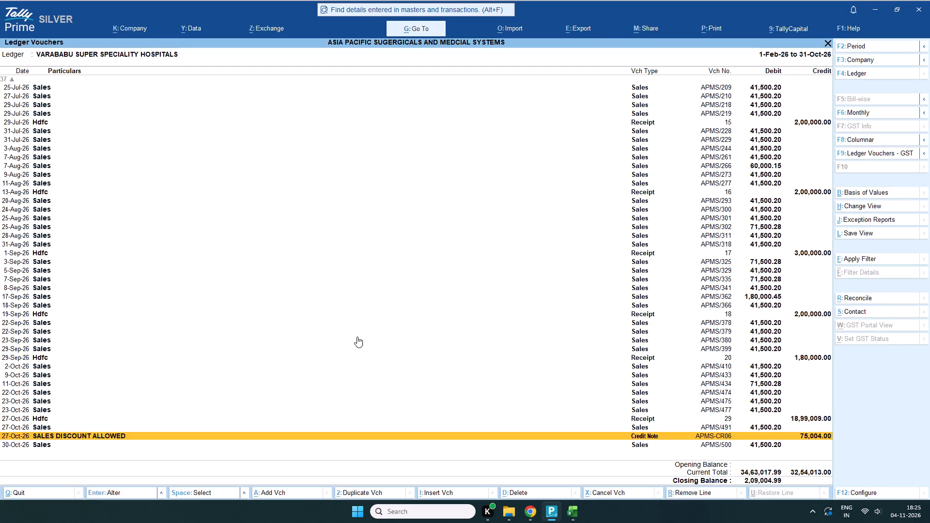
key("alt+Tab")
left_click(91, 357)
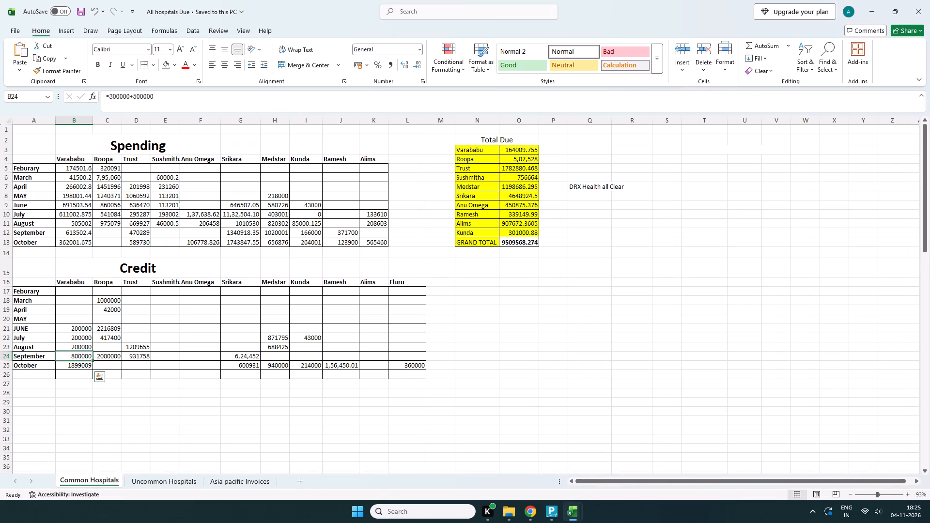
key("alt+Tab")
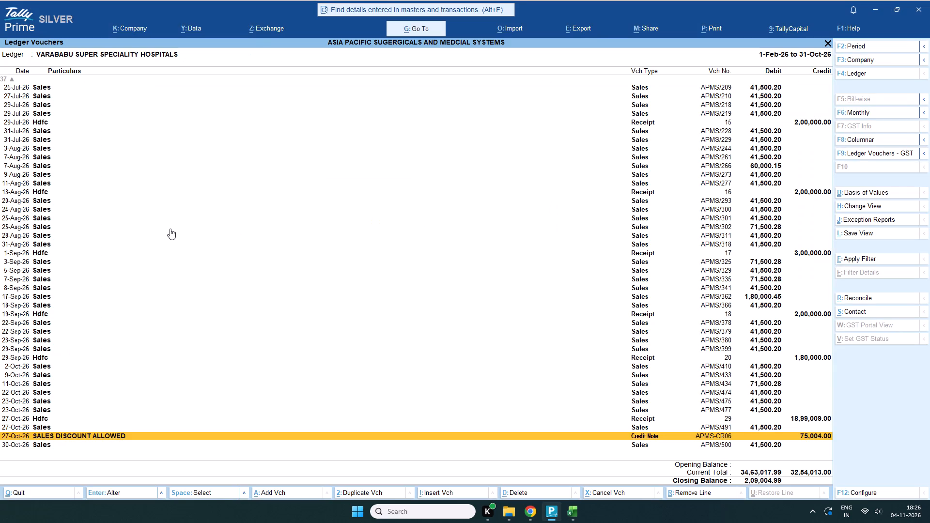
key("alt+Tab")
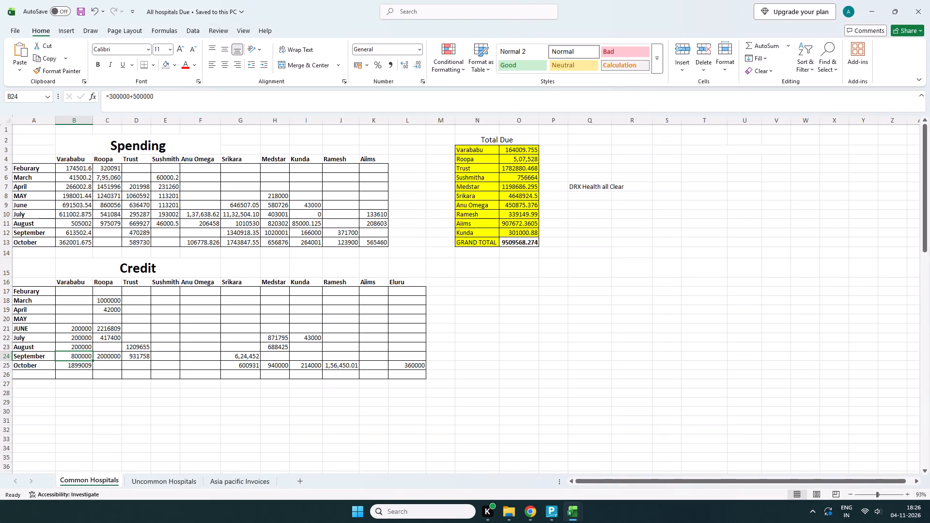
key("alt+Tab")
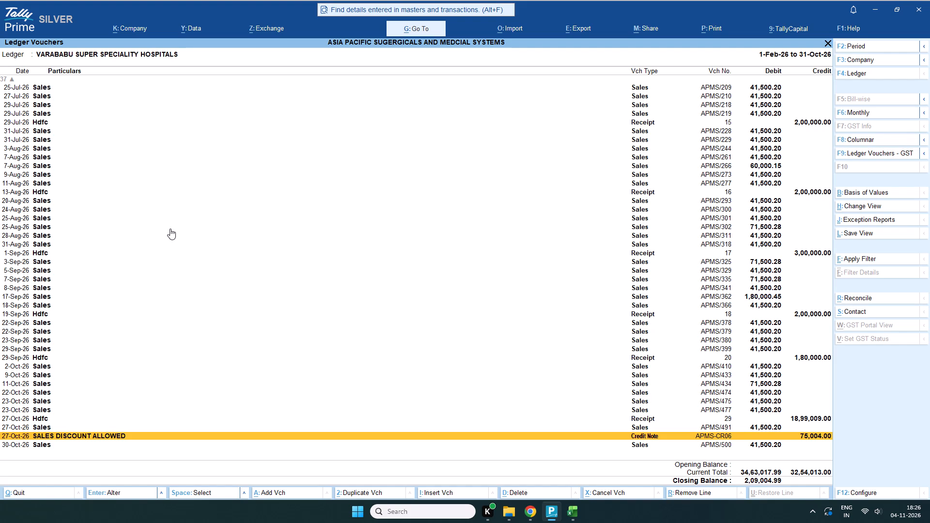
key("alt+Tab")
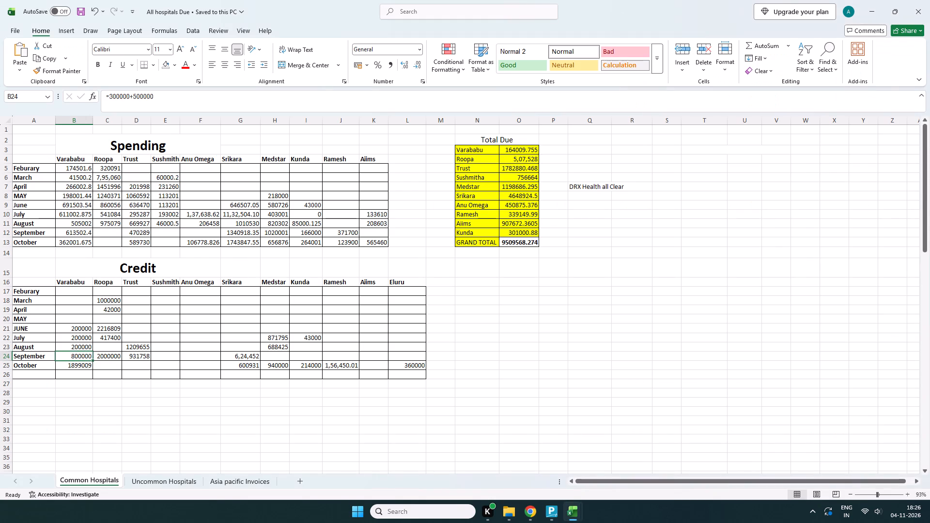
key("alt+Tab")
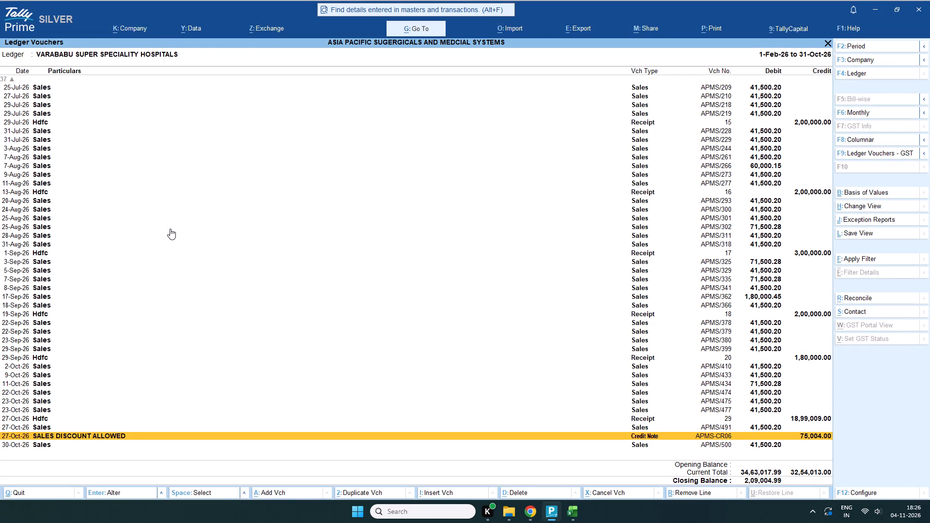
key("alt+Tab")
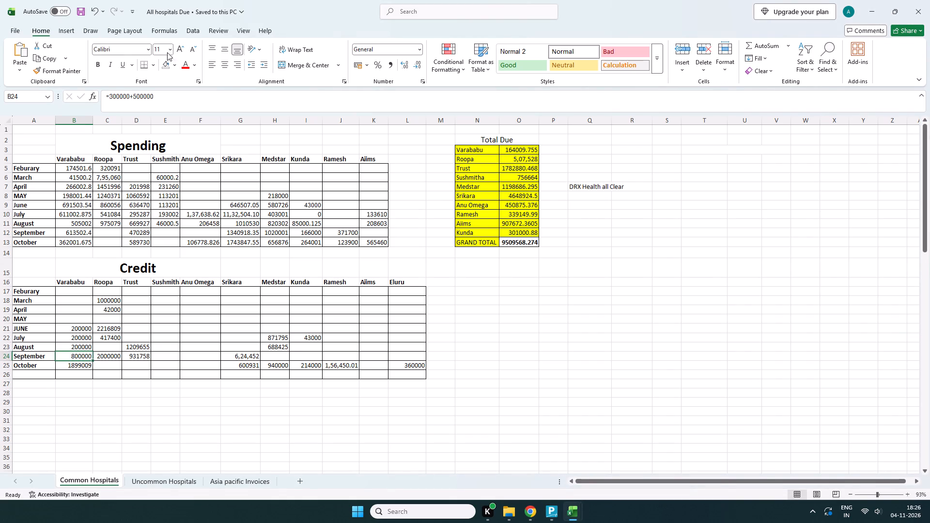
Extend Varababu's September Credit formula in the workbook to =300000+500000+160000.
left_click(84, 365)
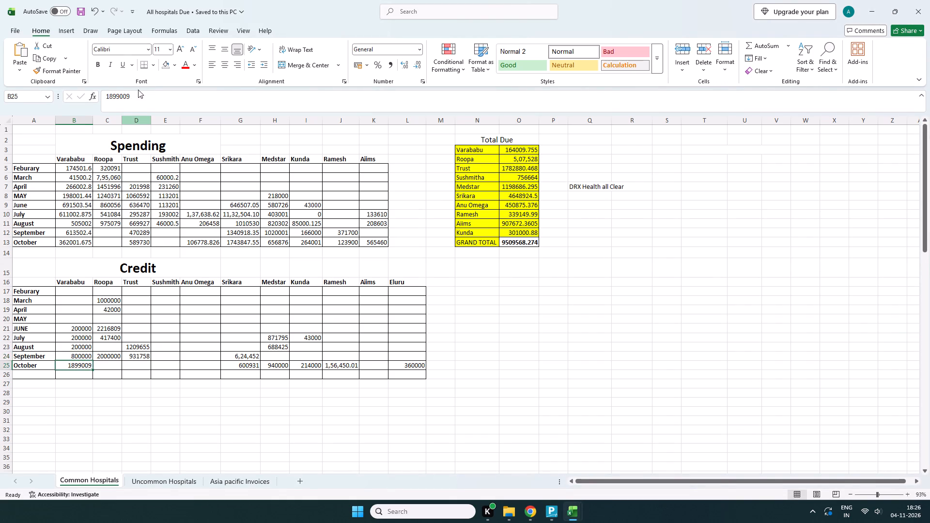
left_click(77, 356)
left_click(157, 97)
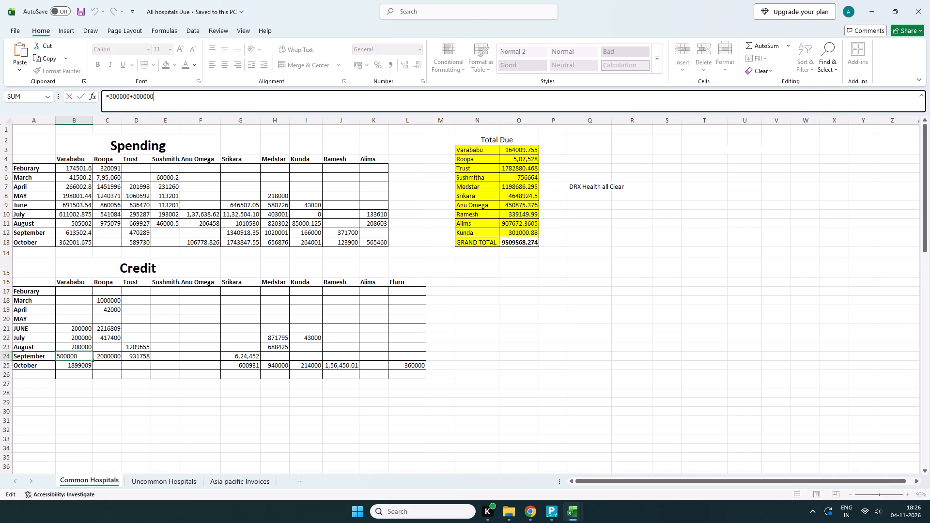
key("shift+plus")
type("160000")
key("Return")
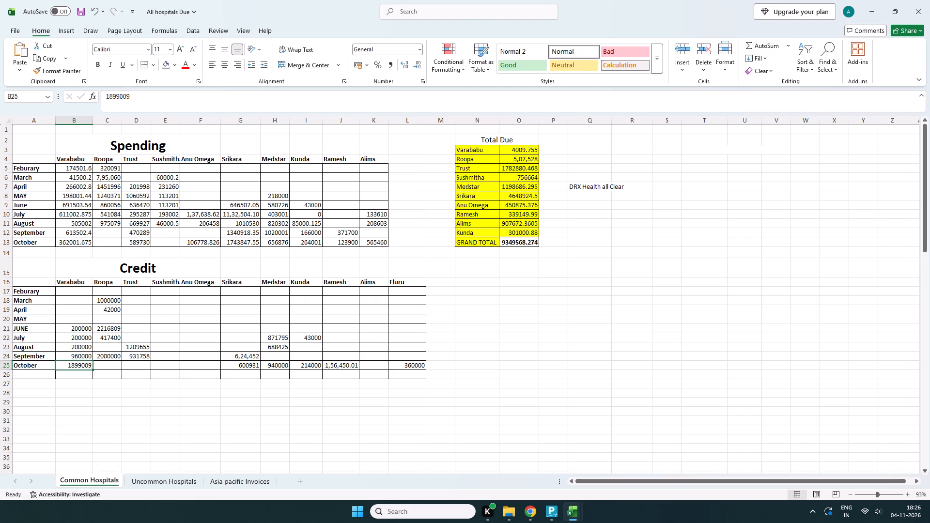
Compare Varababu's September Credit formula and Total Due with the September receipts and closing balance in the TallyPrime ledger.
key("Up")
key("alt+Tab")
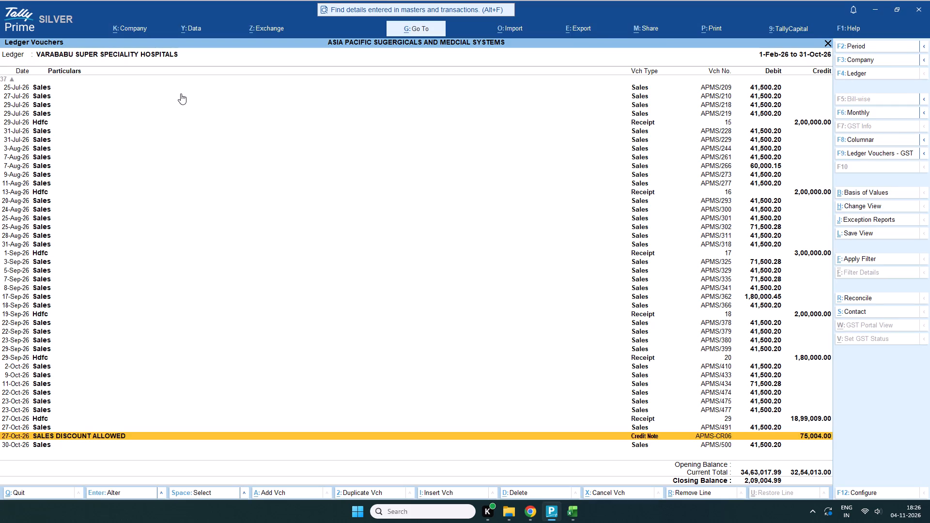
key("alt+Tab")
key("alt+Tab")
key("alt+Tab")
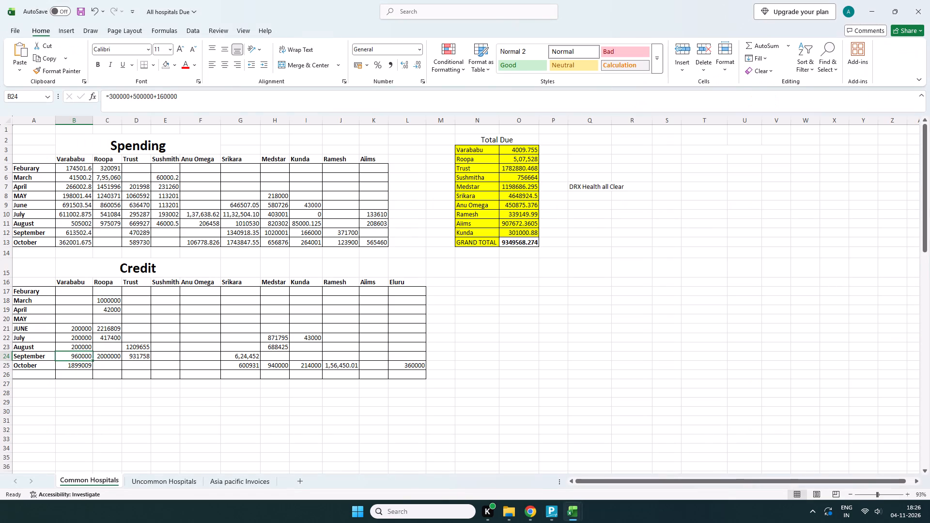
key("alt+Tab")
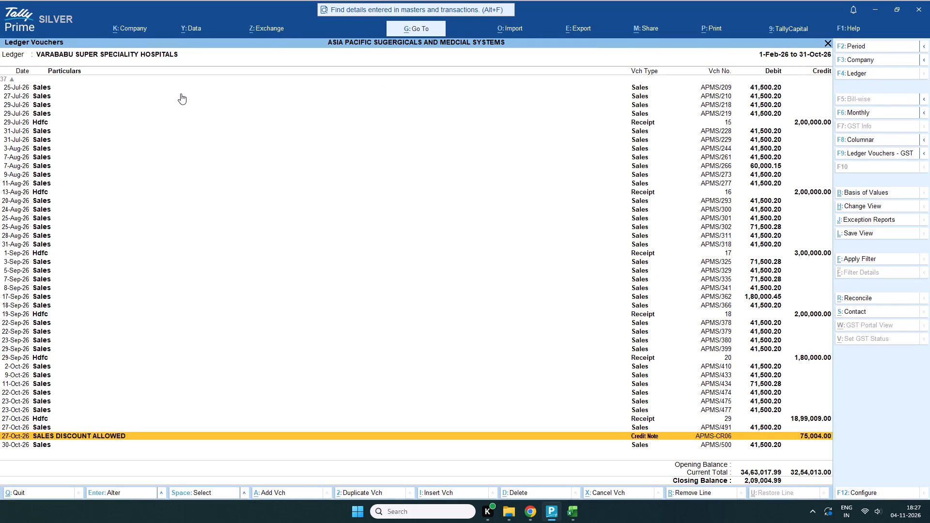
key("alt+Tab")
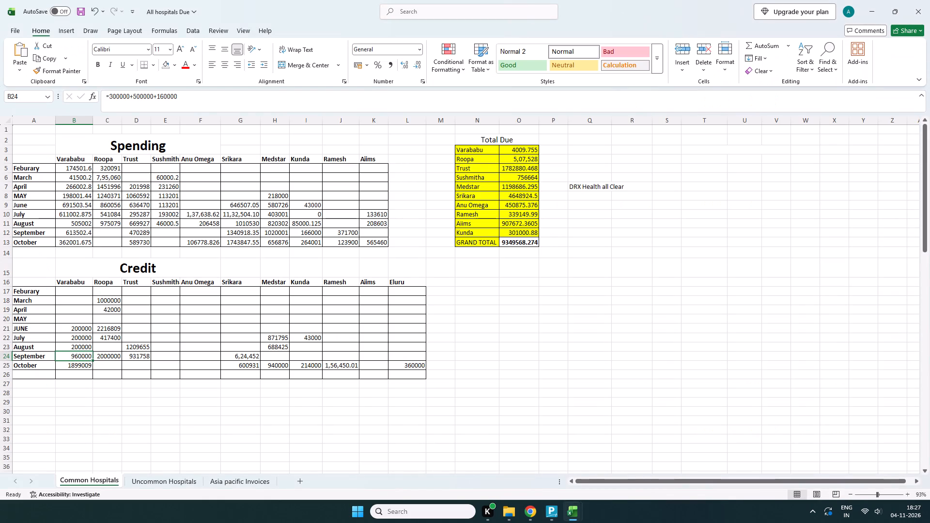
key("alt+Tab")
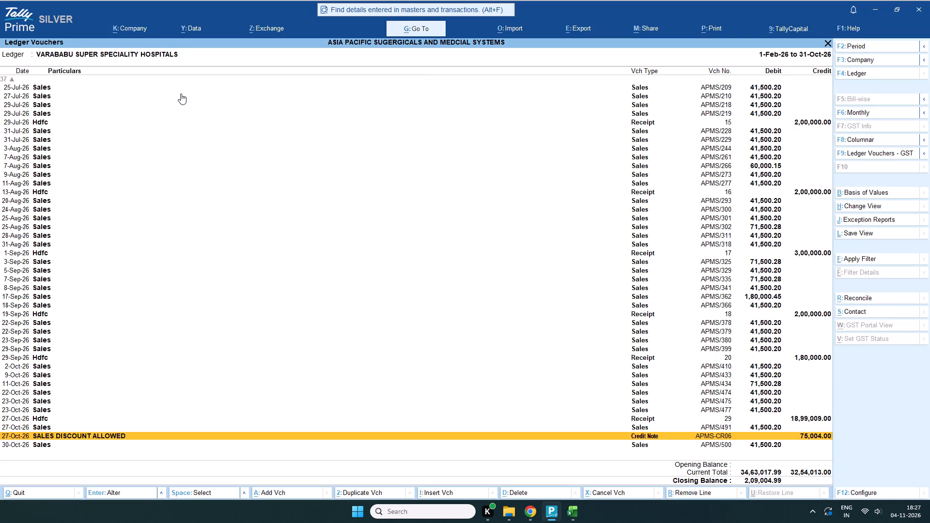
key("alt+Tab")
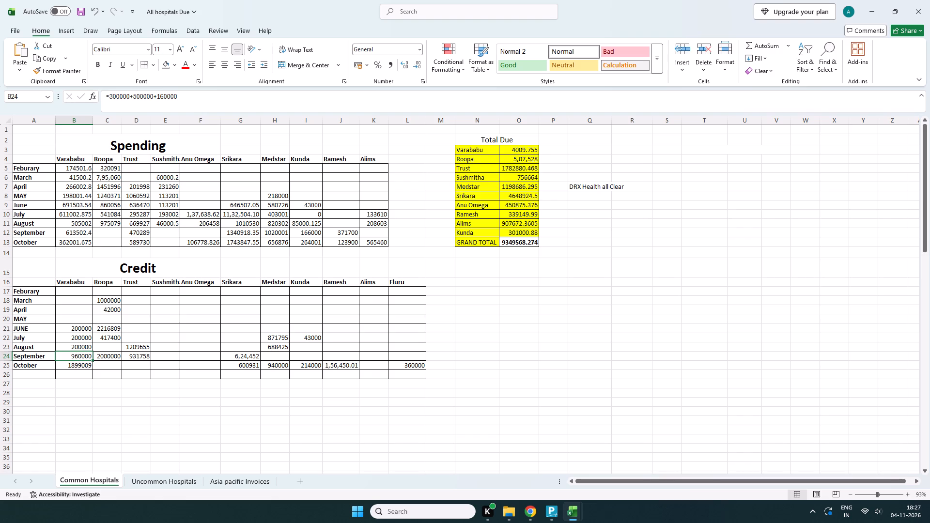
Trace the TallyPrime ledger entries from the 27 October credit note back to the 19 September receipt, then return to the workbook.
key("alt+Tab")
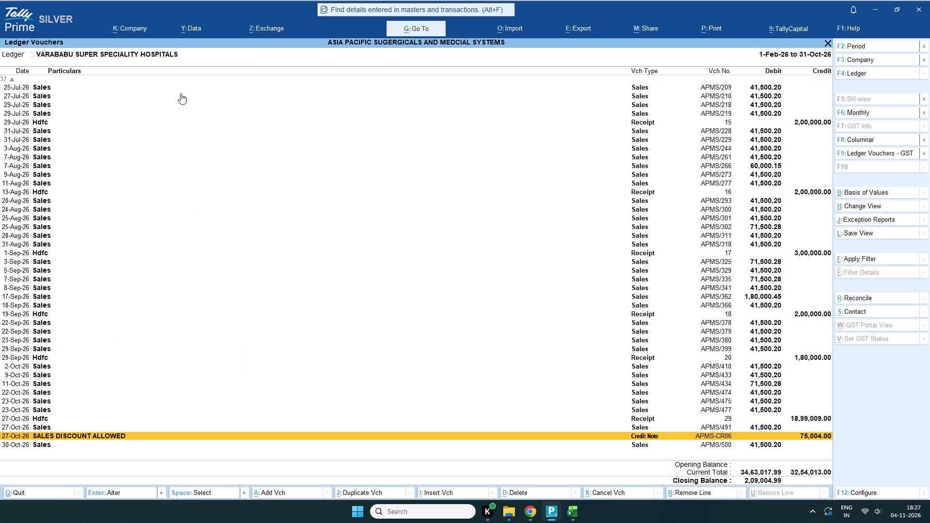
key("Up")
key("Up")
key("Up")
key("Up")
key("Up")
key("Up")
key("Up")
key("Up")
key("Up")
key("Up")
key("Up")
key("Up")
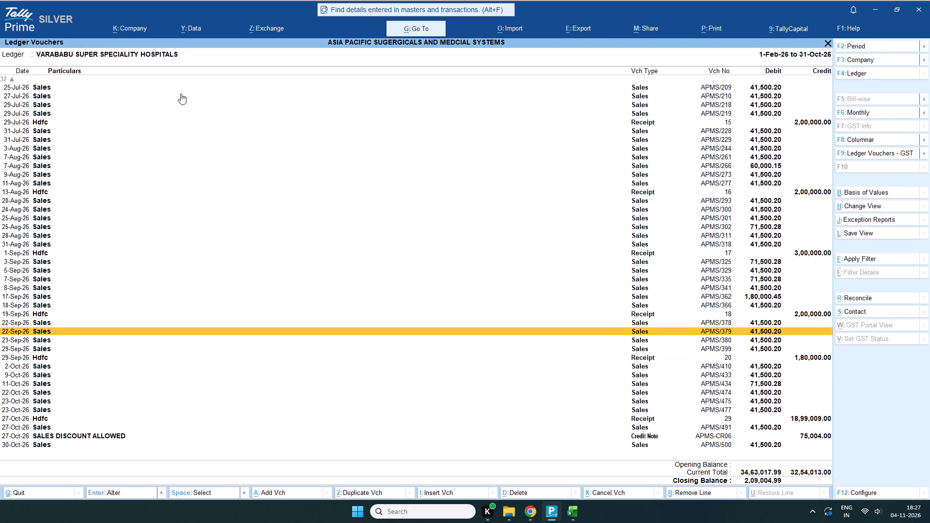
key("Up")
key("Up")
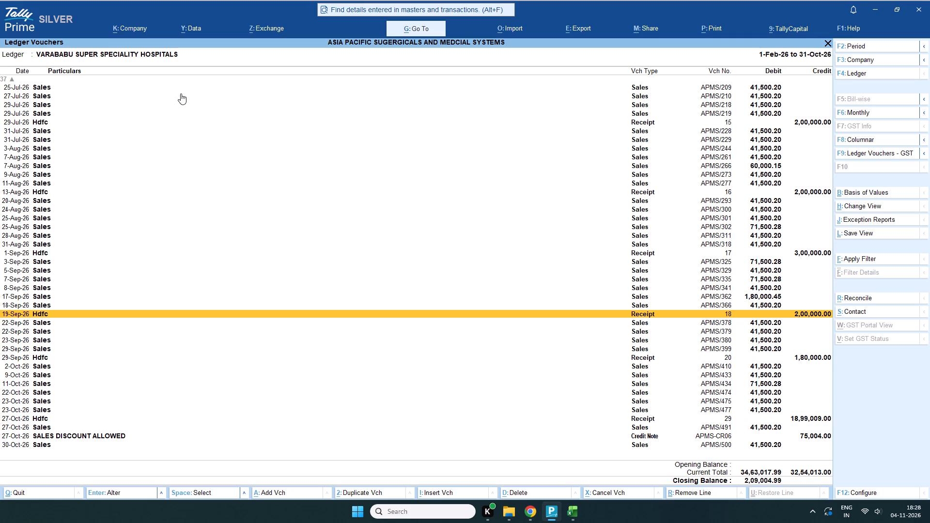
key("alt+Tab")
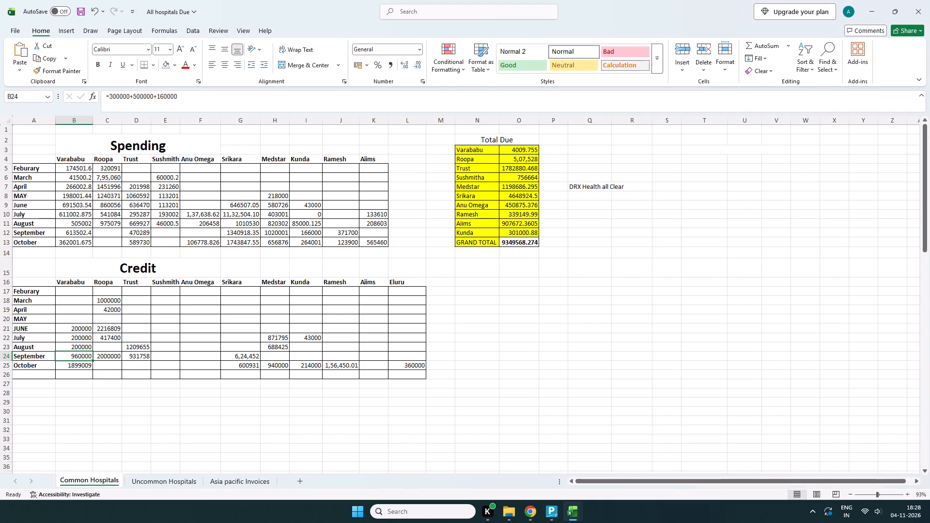
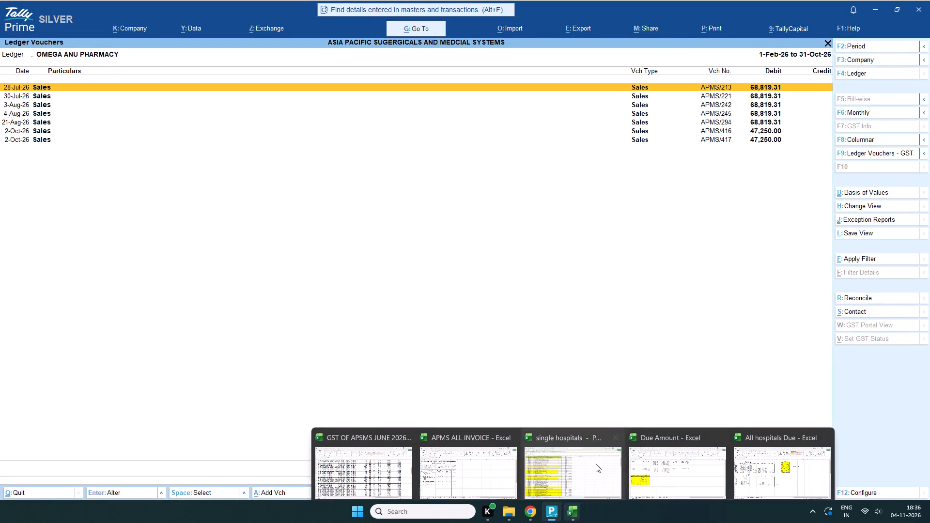
In the All hospitals Due workbook, change Varababu's September Credit formula to =300000+500000+180000.
left_click(760, 457)
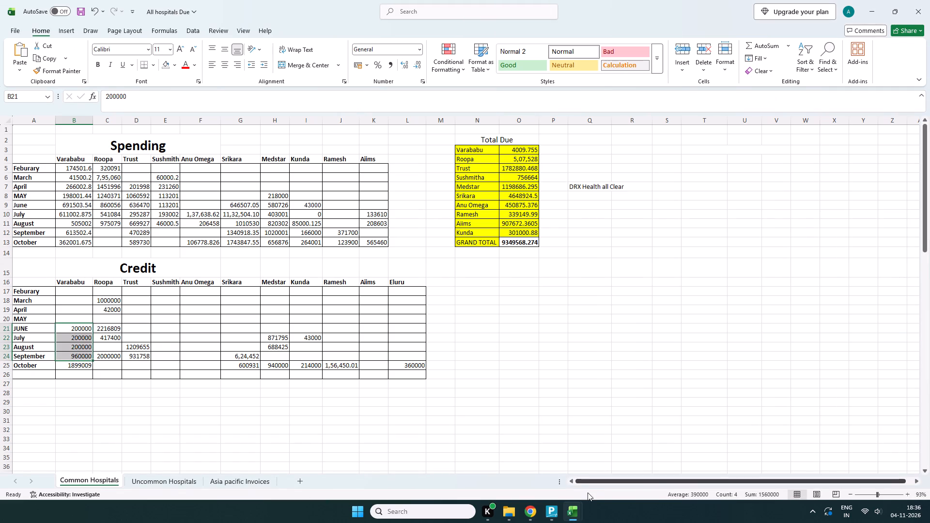
left_click(71, 356)
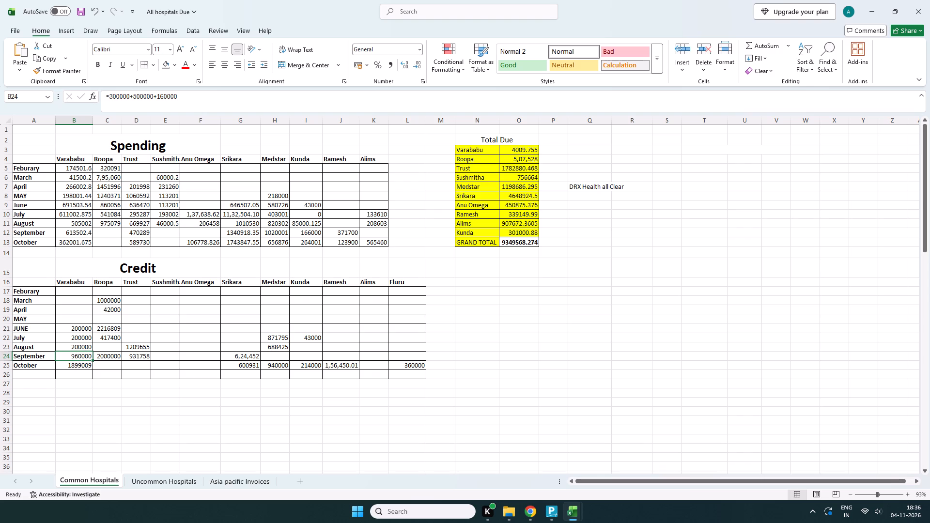
left_click(165, 99)
key("BackSpace")
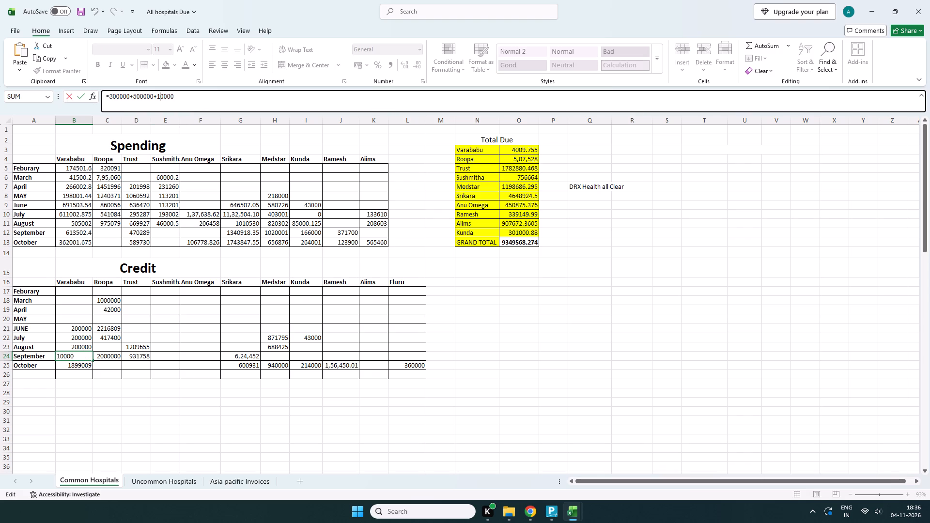
key("8")
key("Return")
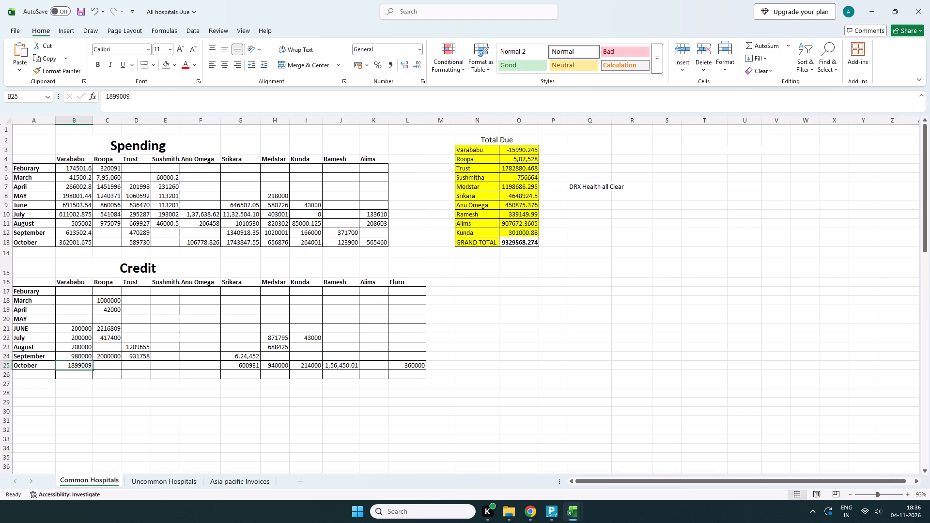
key("Up")
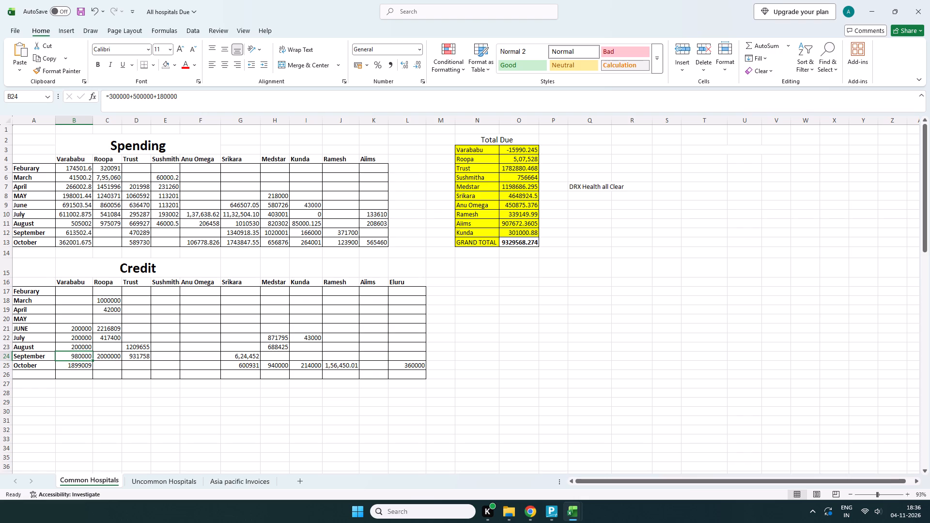
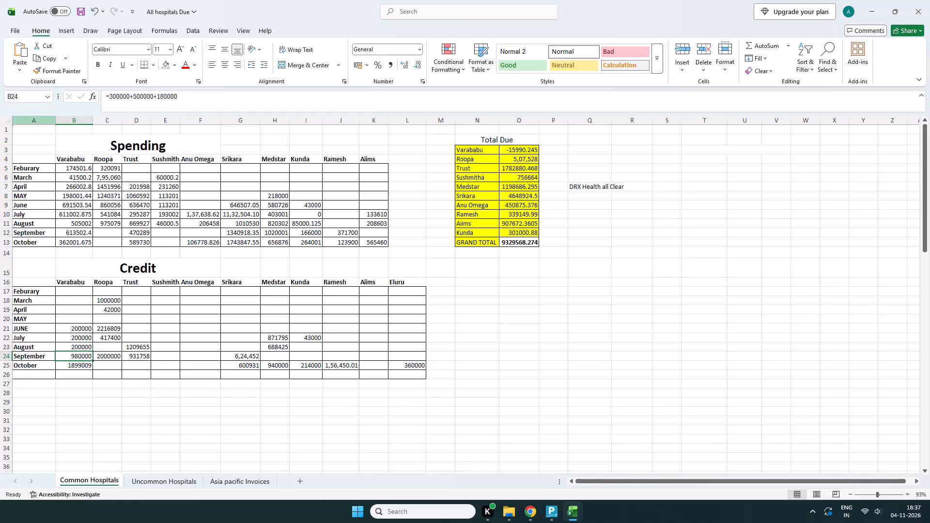
Remove the 500000 from Varababu's September Credit formula so it reads =300000+180000.
left_click_drag(134, 98, 153, 95)
key("BackSpace")
key("BackSpace")
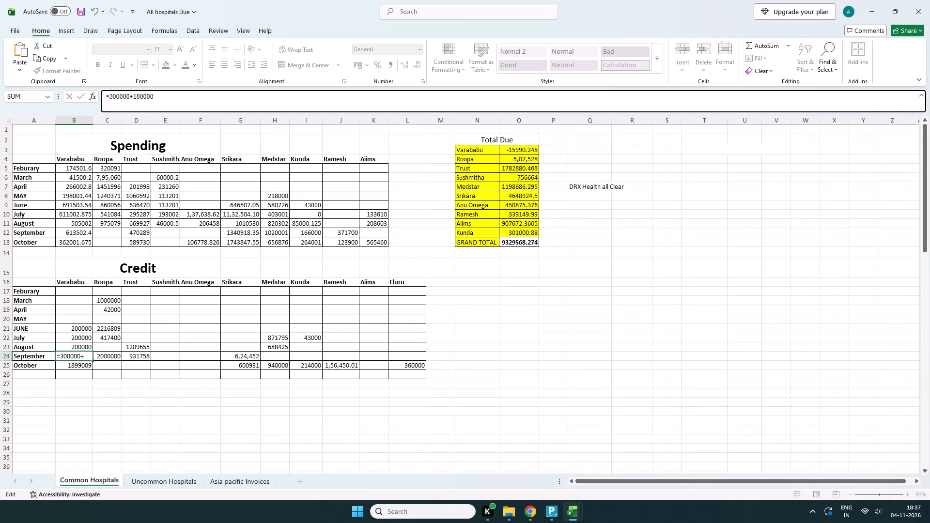
key("Return")
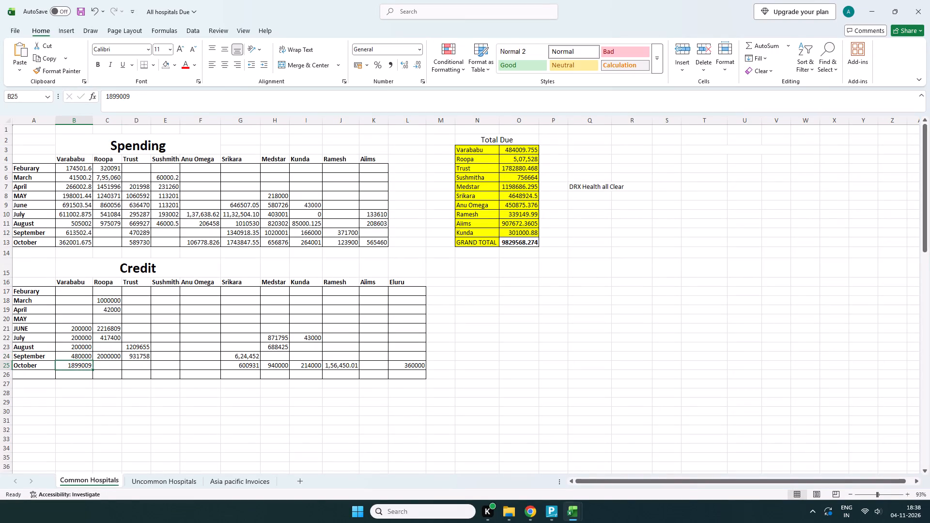
Check the sum of Varababu's June to September Credit entries.
key("Up")
key("shift+Up")
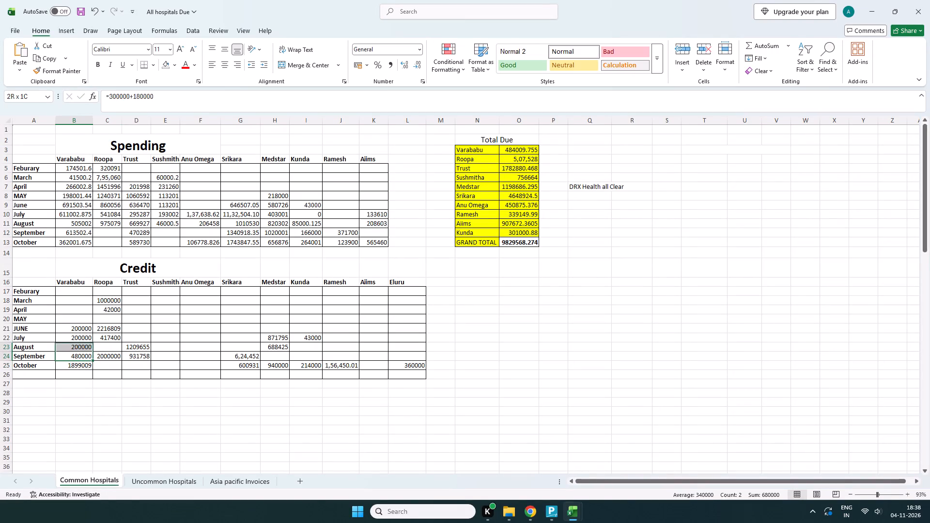
key("shift+Up")
key("shift+Up")
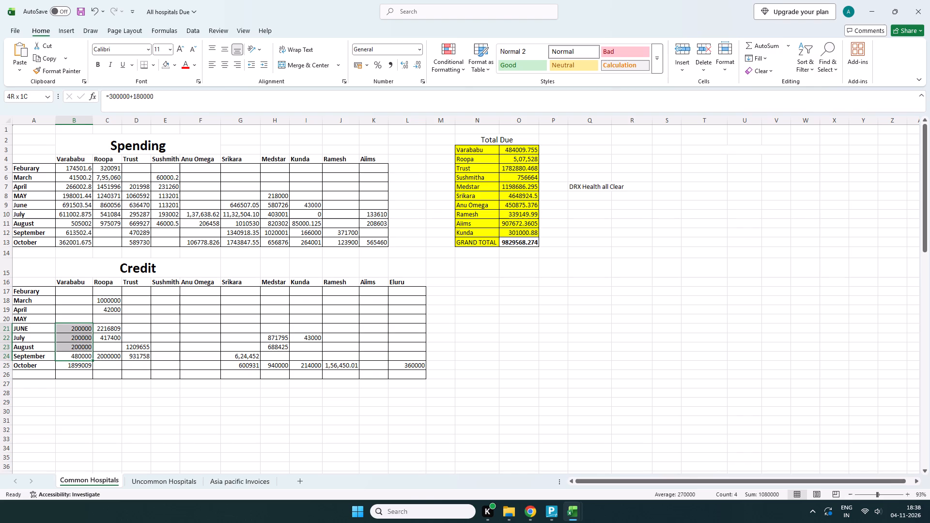
Add 200000 to Varababu's September Credit formula, making it =300000+200000+180000.
left_click_drag(109, 100, 124, 97)
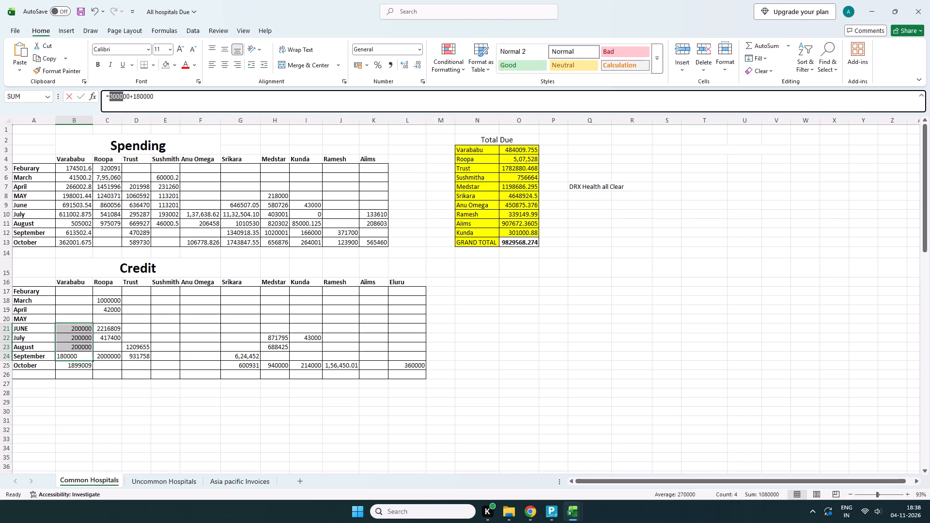
left_click_drag(124, 97, 127, 96)
left_click(131, 96)
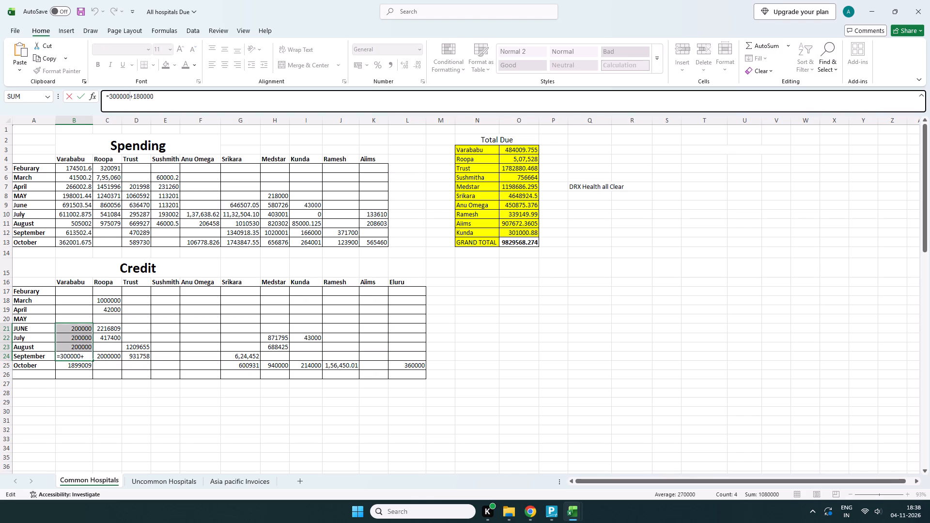
type("+20000")
key("Return")
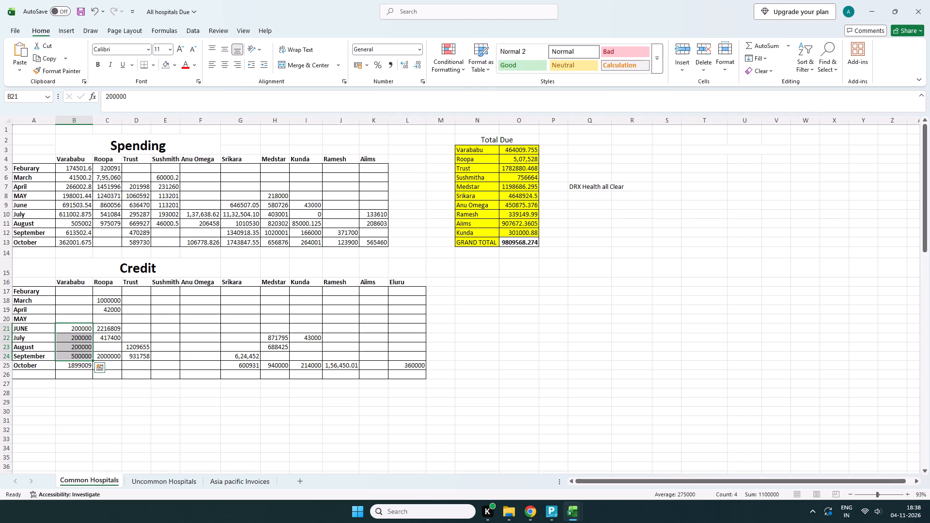
left_click(86, 376)
left_click(84, 360)
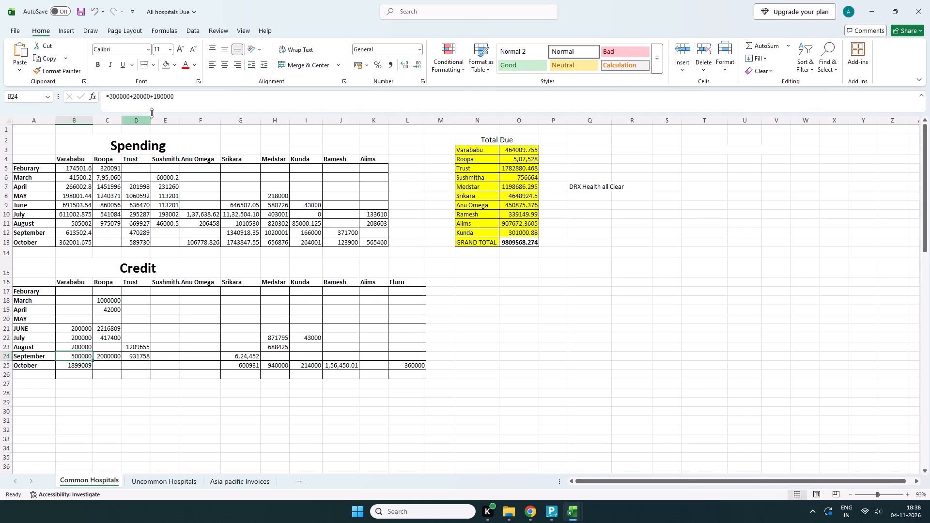
left_click(147, 102)
key("0")
key("Return")
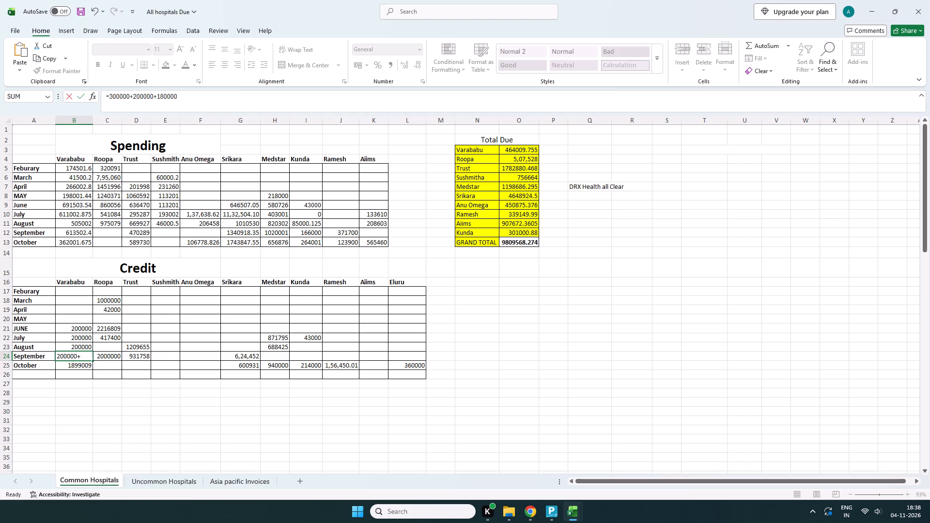
Check the sum of Varababu's Credit entries for June to September and June to October against TallyPrime.
left_click_drag(79, 327, 87, 358)
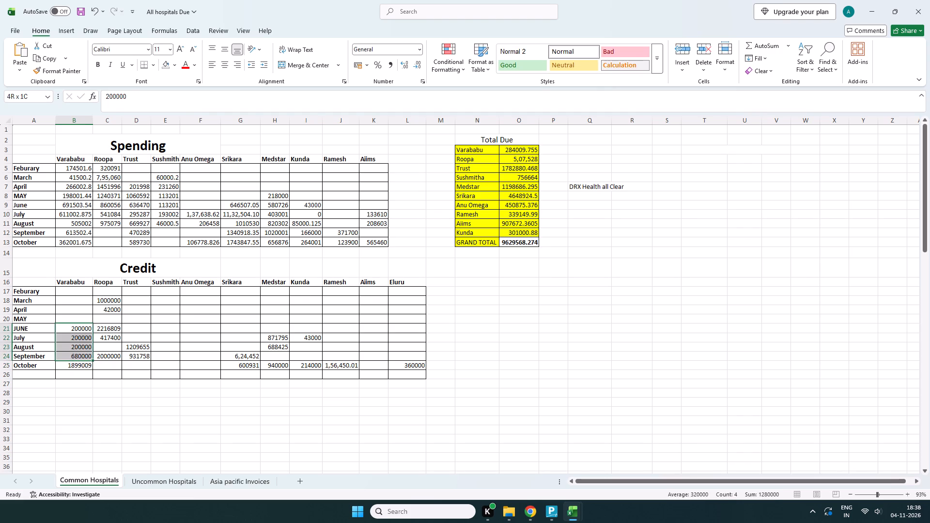
left_click_drag(87, 358, 88, 360)
key("shift+Down")
key("shift+Up")
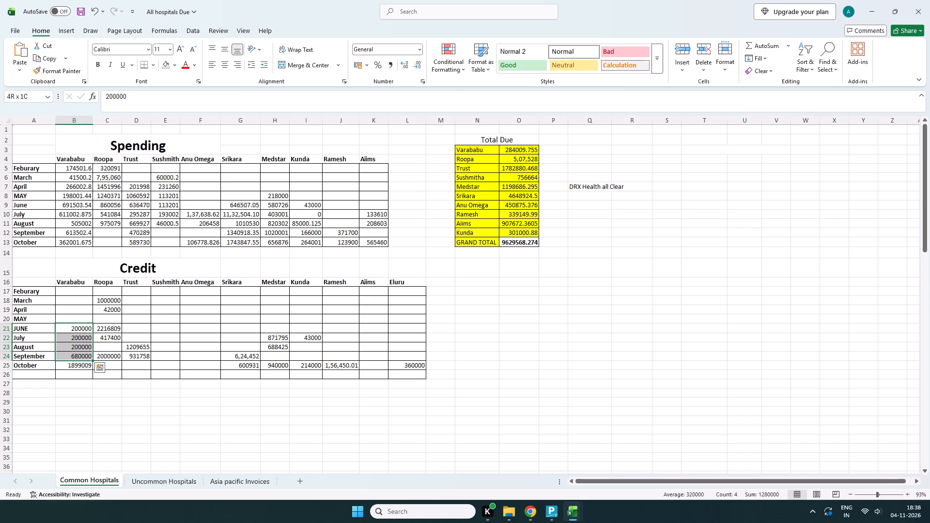
key("Up")
key("Down")
key("Down")
key("Down")
key("Down")
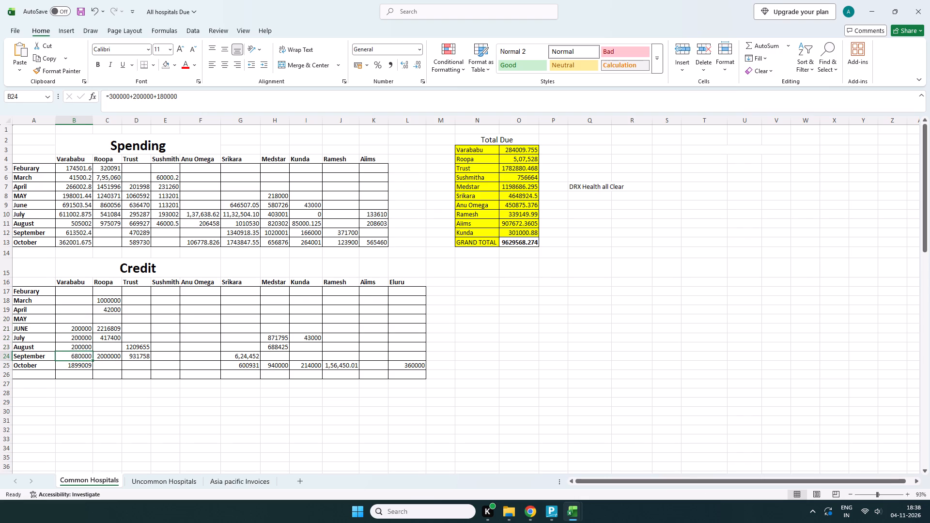
key("Down")
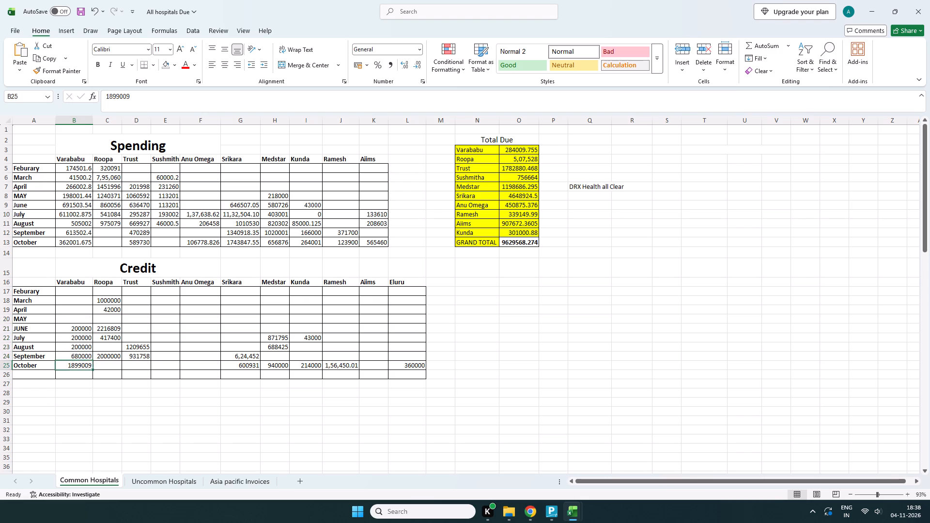
key("shift+Up")
key("shift+Up")
key("shift+Up")
key("shift+Up")
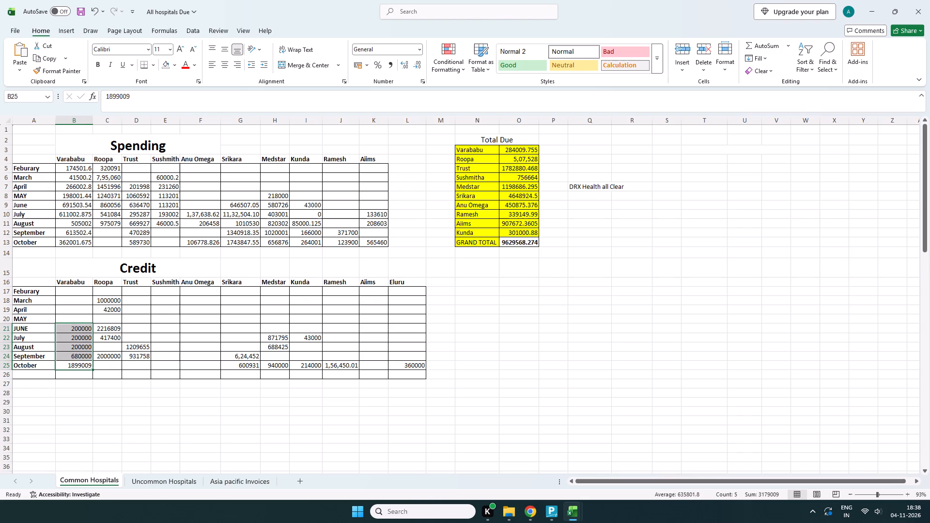
key("alt+Tab")
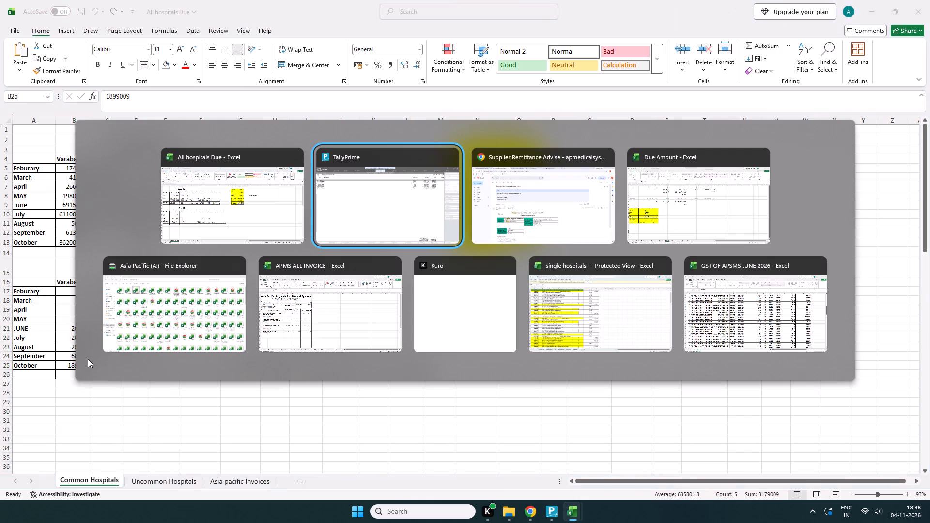
key("alt+Tab")
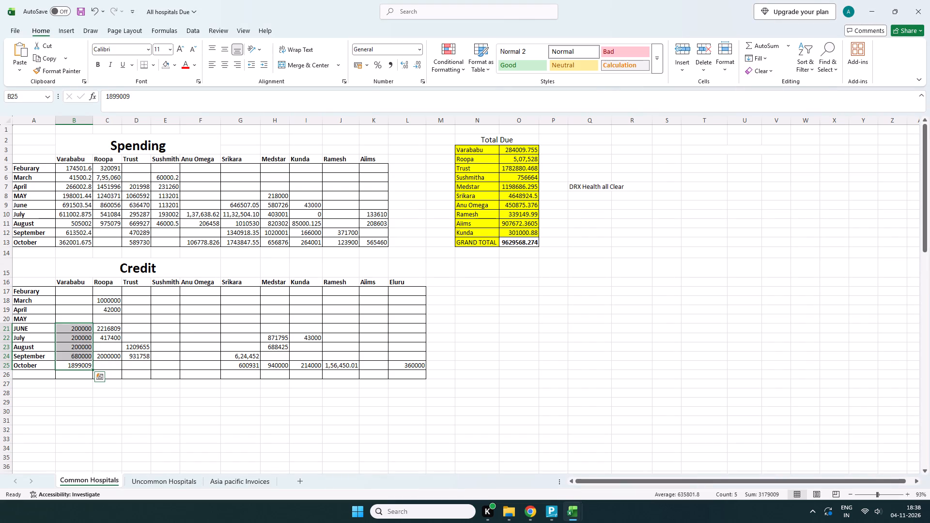
key("alt+Tab")
key("alt+Tab")
Save the All hospitals Due workbook.
key("ctrl+s")
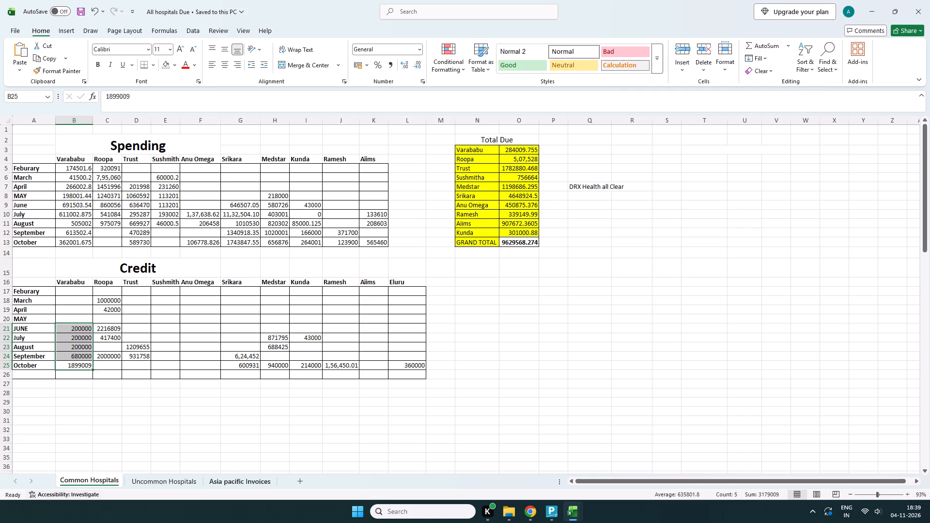
Switch to TallyPrime, close the Omega Anu Pharmacy ledger and open the KUNDA HOSPITAL ledger vouchers.
left_click(555, 465)
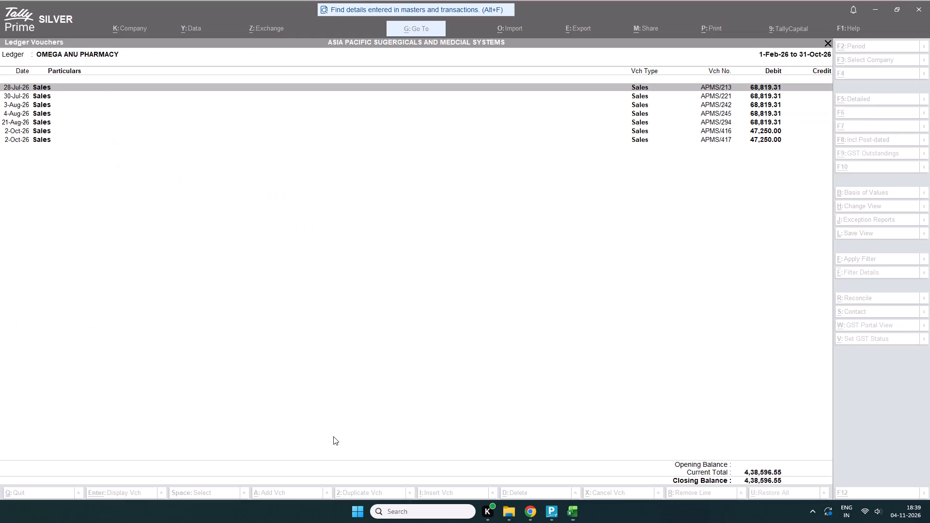
left_click(828, 43)
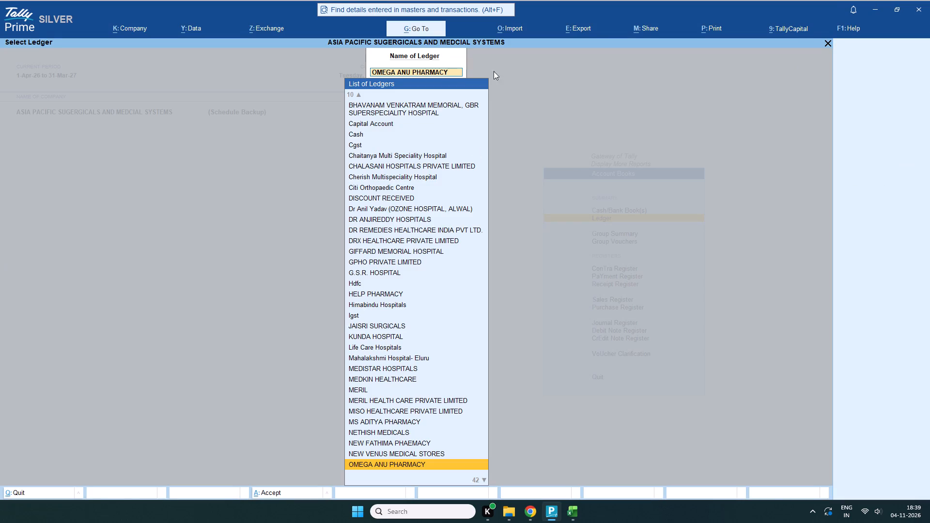
left_click_drag(450, 76, 303, 92)
key("BackSpace")
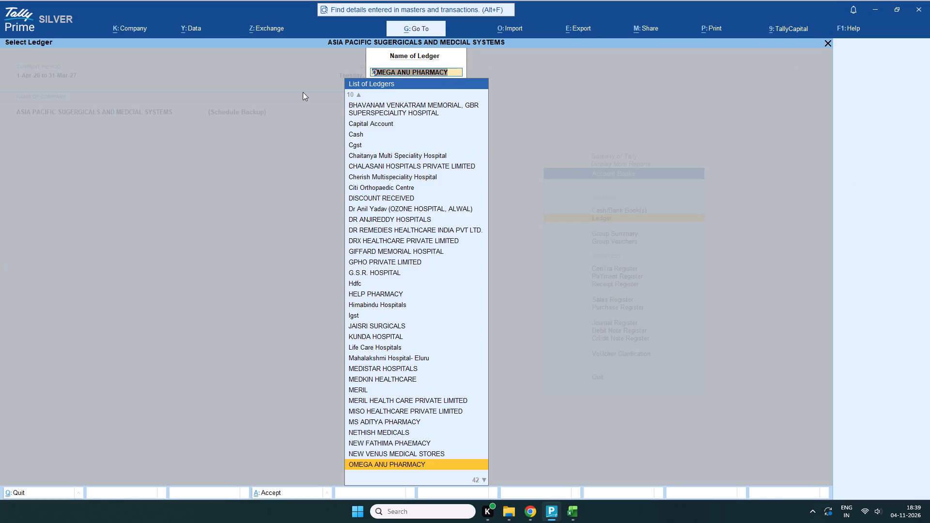
type("kunda")
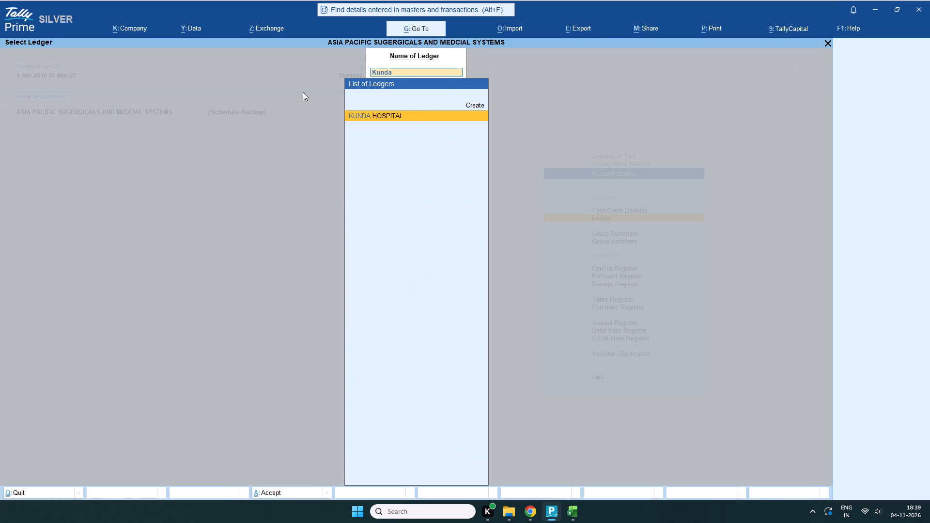
double_click(373, 117)
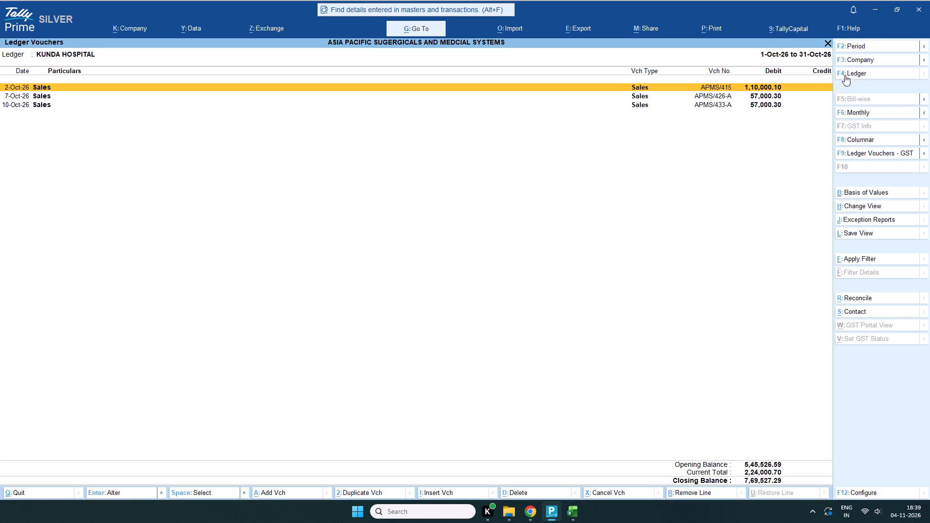
Set the Kunda Hospital ledger period to start on 01-02-2026, keeping the 31-10-2026 end date.
left_click(860, 44)
type("01=-")
key("BackSpace")
key("BackSpace")
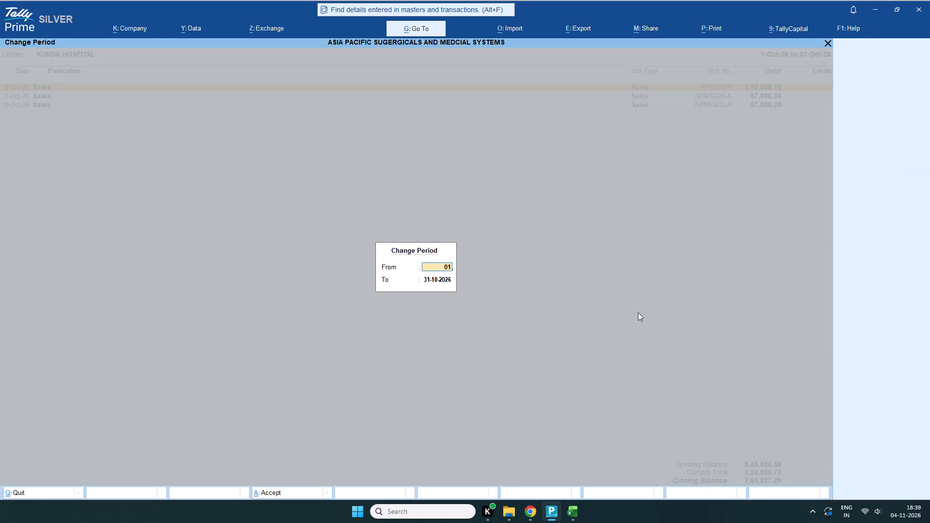
type("-02-2026")
key("Return")
key("Return")
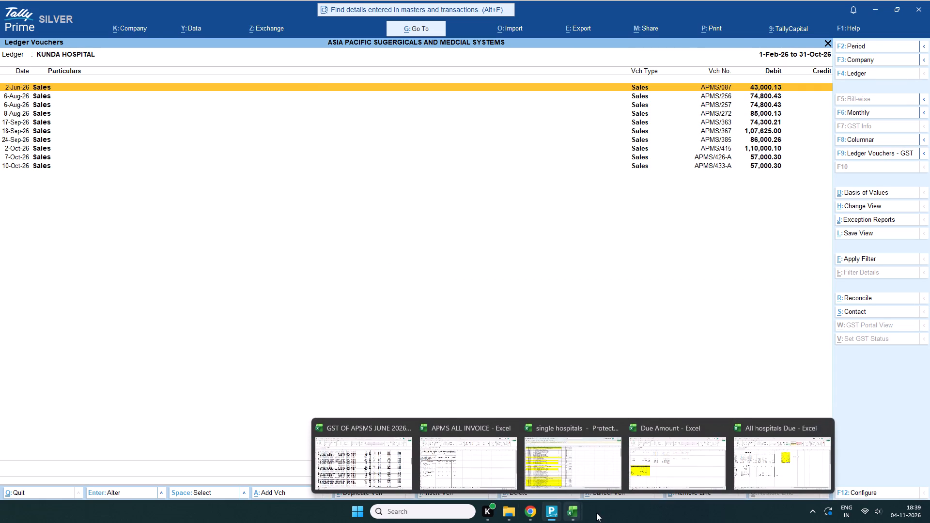
Return to the All hospitals Due workbook and examine Kunda's July and October Credit entries.
left_click(753, 466)
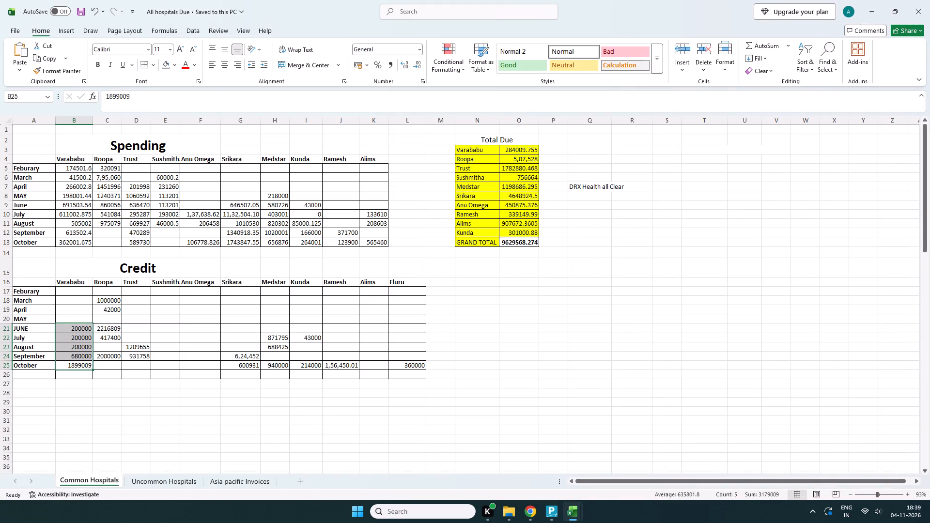
left_click(313, 339)
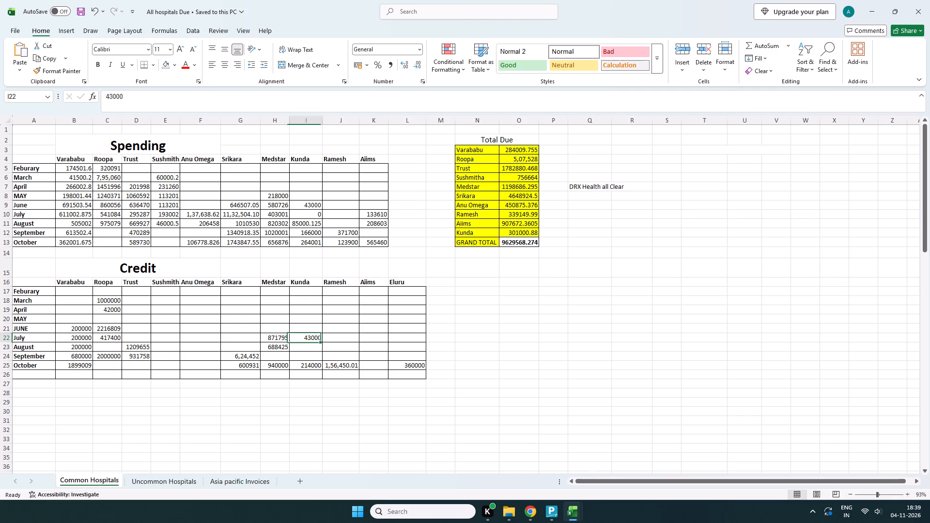
left_click(310, 368)
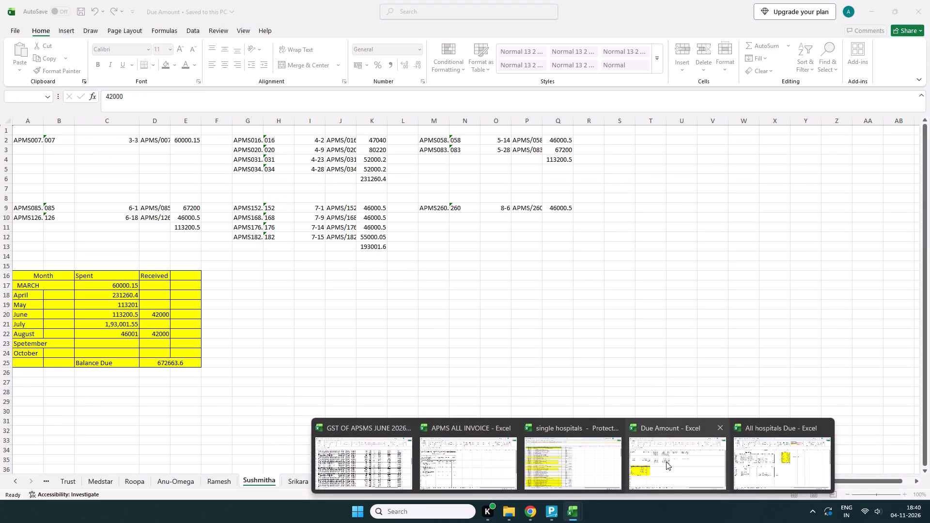
Switch to the Due Amount workbook.
left_click(666, 461)
scroll(330, 333, "up", 10)
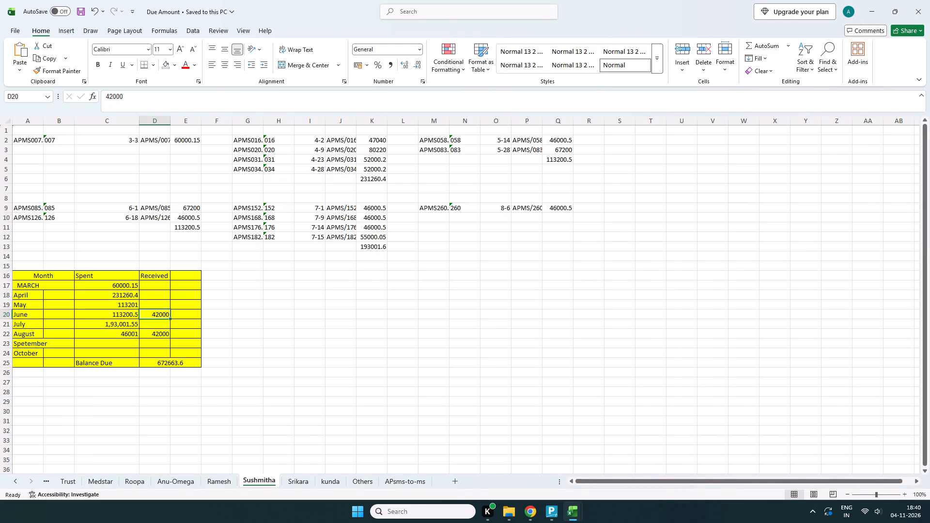
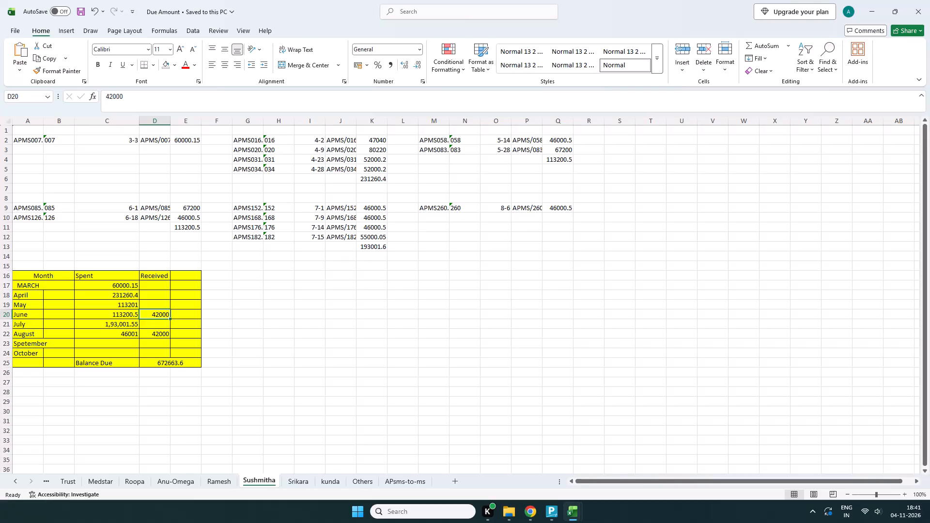
Examine the April to August Spent amounts in the Sushmitha sheet's monthly summary and the invoice entries listed above it.
left_click(124, 296)
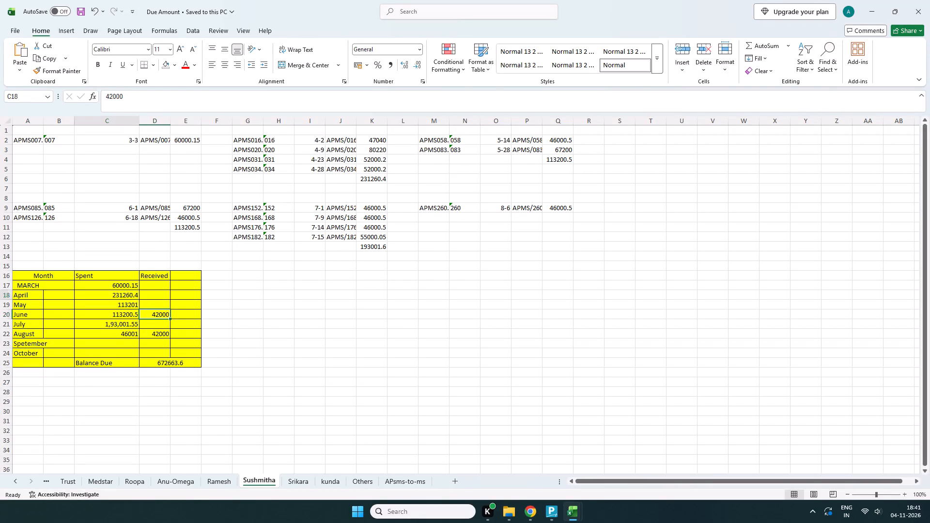
left_click_drag(124, 296, 136, 332)
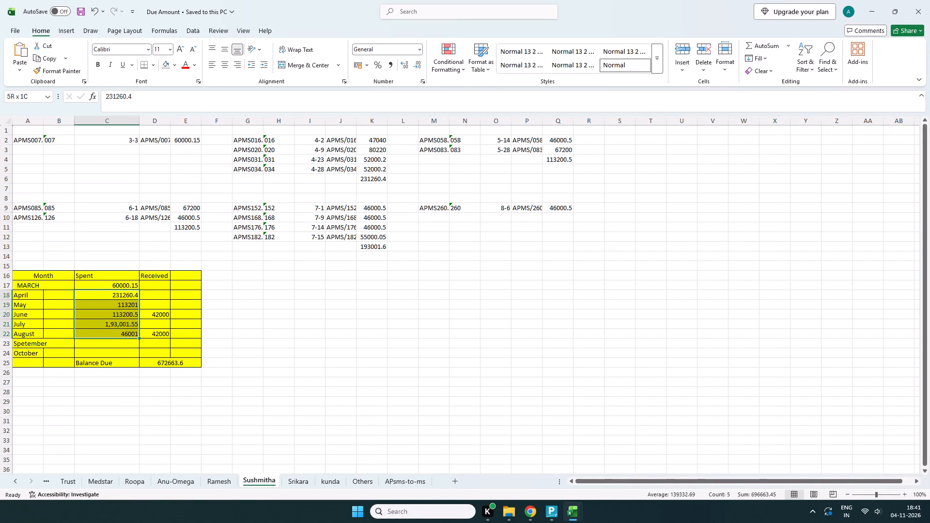
left_click_drag(136, 332, 135, 331)
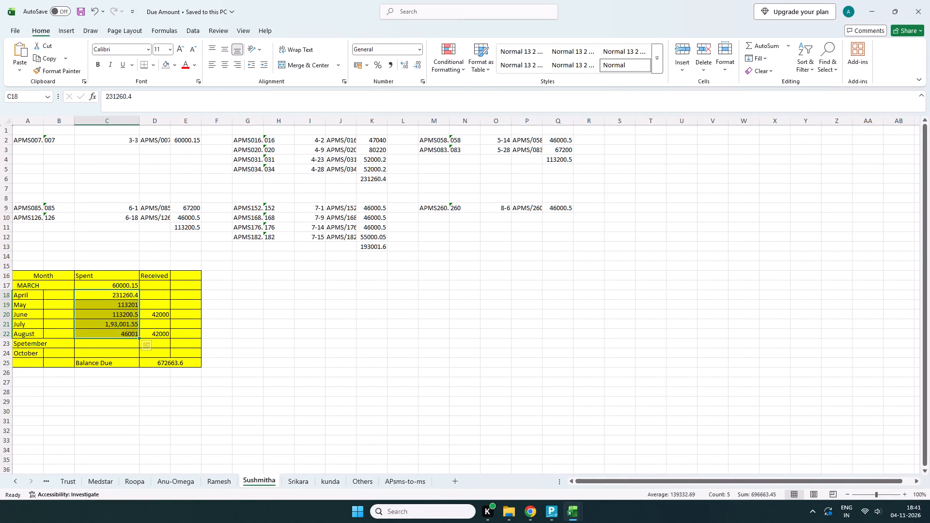
left_click(89, 250)
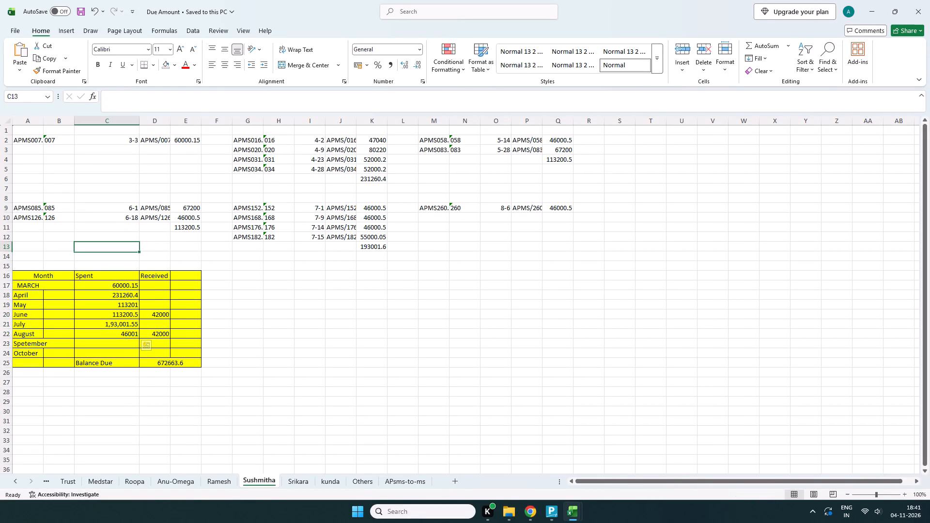
left_click(31, 143)
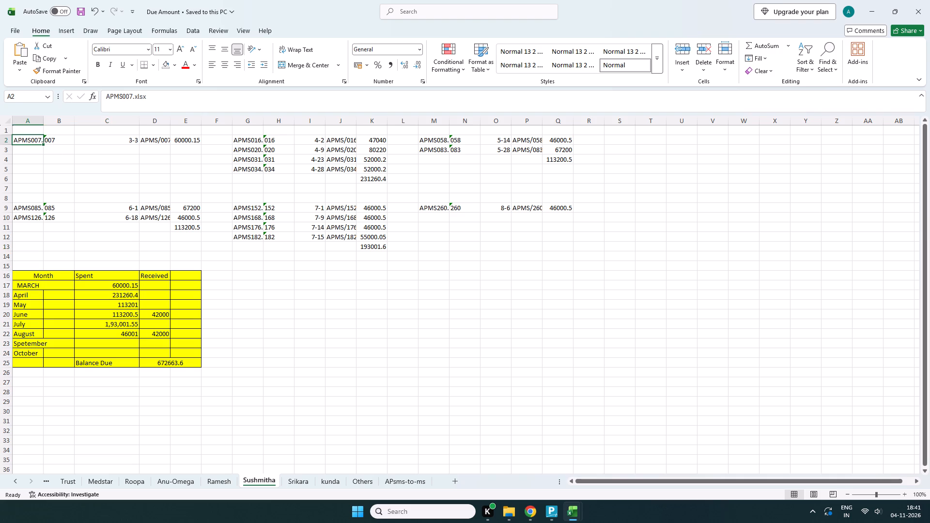
left_click(45, 237)
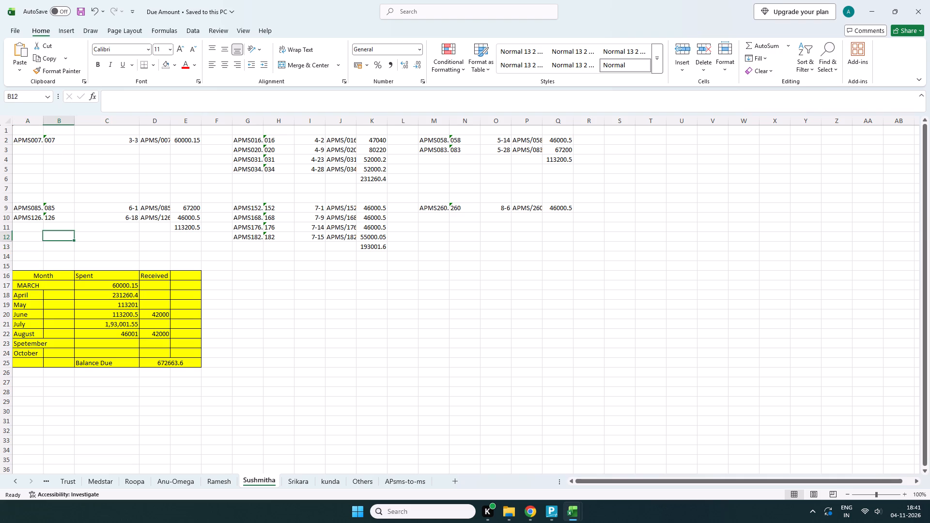
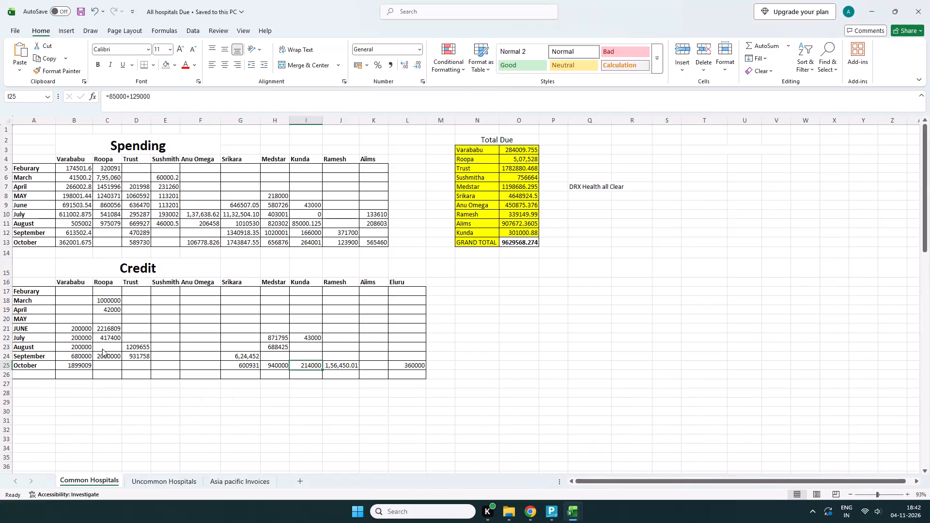
Examine the July to October Medstar entries in the Credit table of the Common Hospitals sheet.
key("alt+Tab")
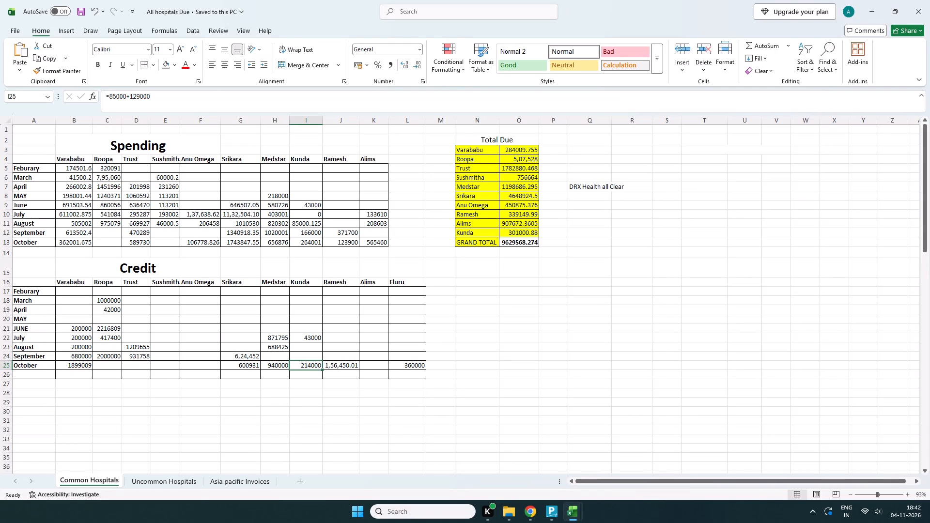
key("Left")
key("Up")
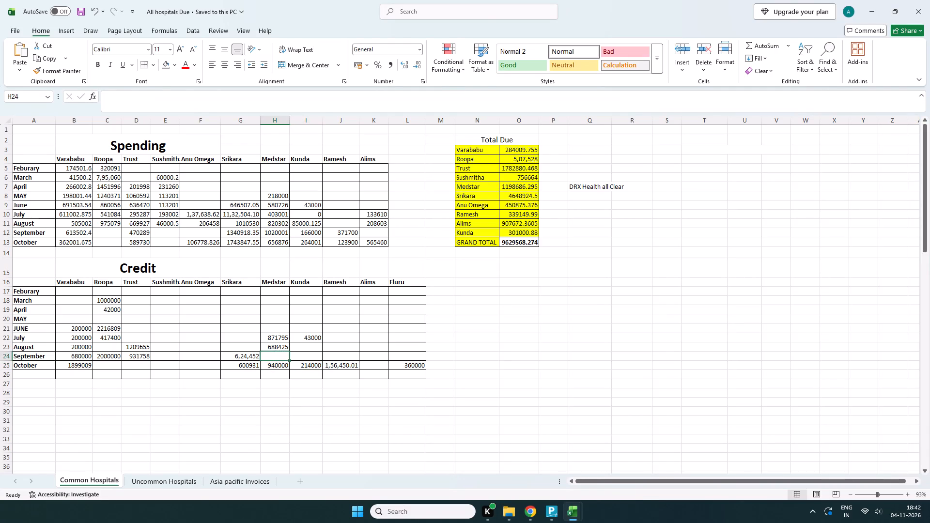
key("Up")
key("Up")
key("shift+Down")
key("shift+Down")
key("shift+Down")
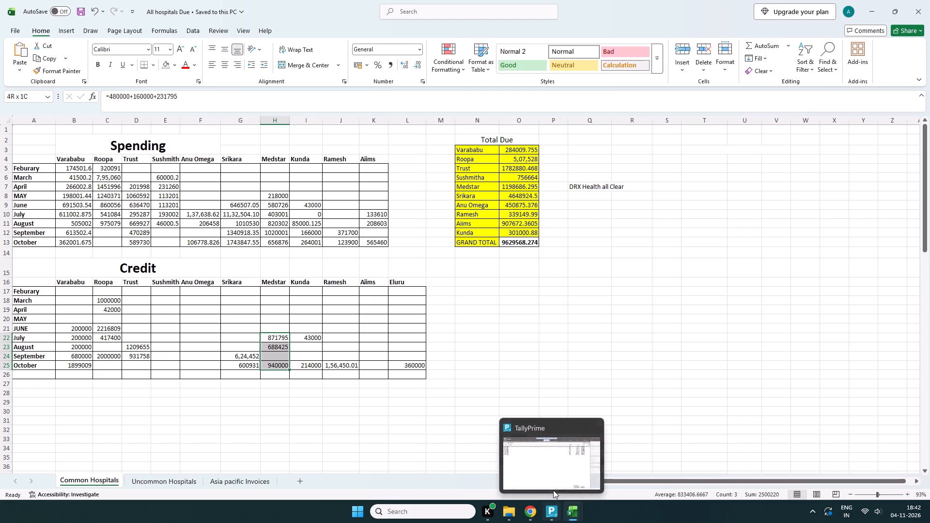
Switch to TallyPrime, leave the KUNDA HOSPITAL ledger and open the MEDISTAR HOSPITALS ledger vouchers.
left_click(553, 490)
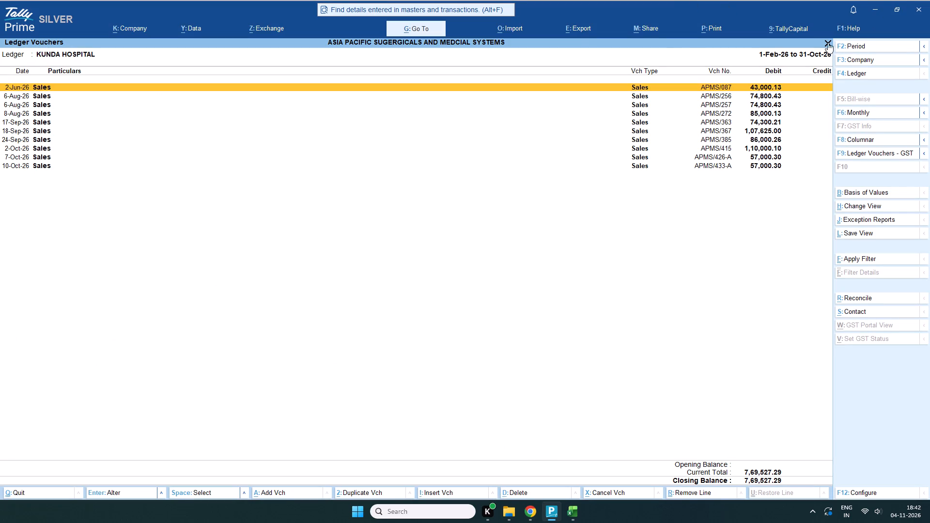
left_click(814, 40)
left_click_drag(824, 40, 830, 41)
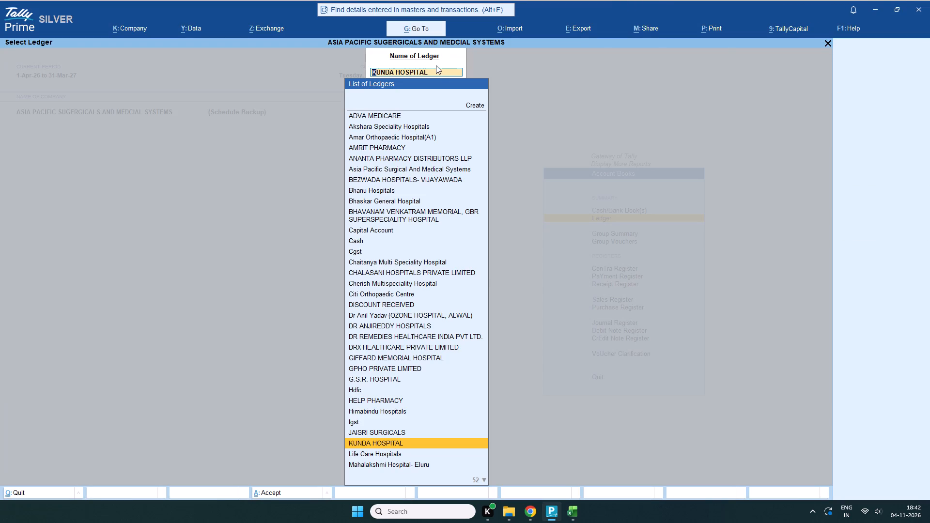
left_click_drag(435, 72, 357, 83)
key("BackSpace")
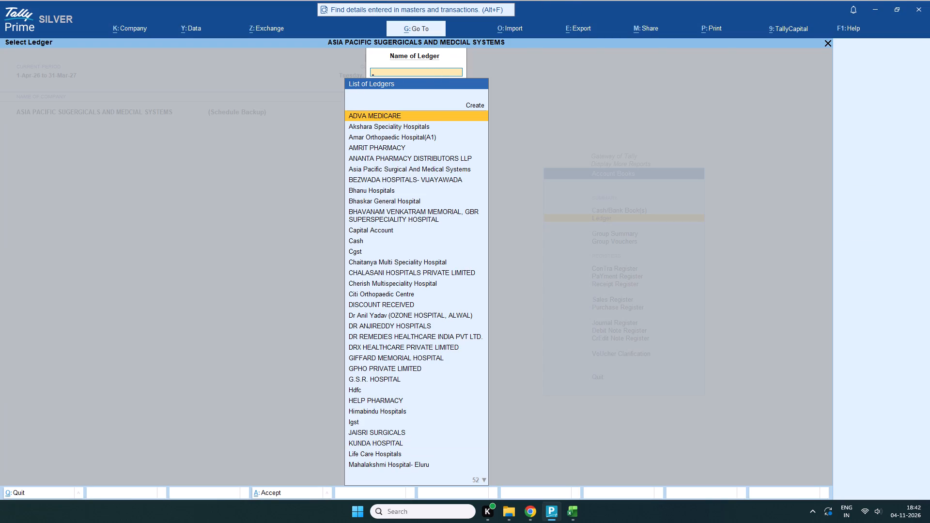
type("med")
left_click(388, 143)
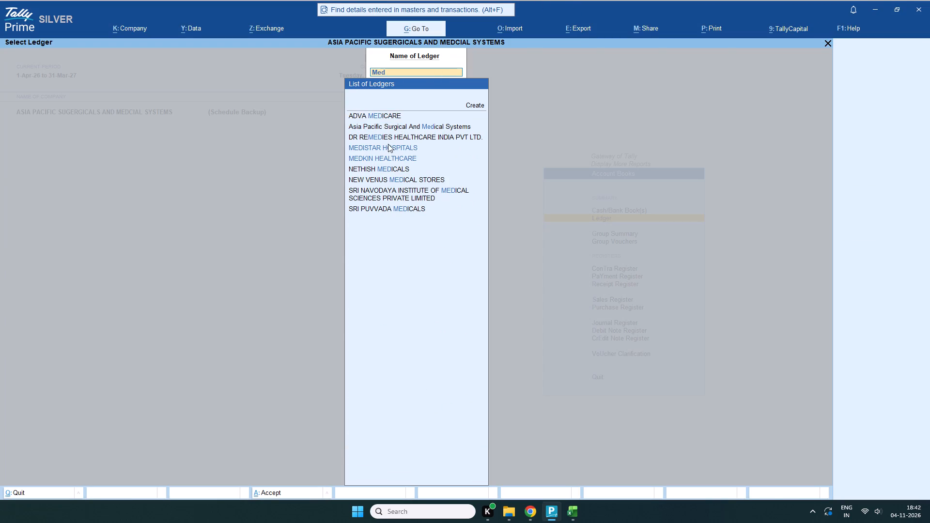
left_click(389, 147)
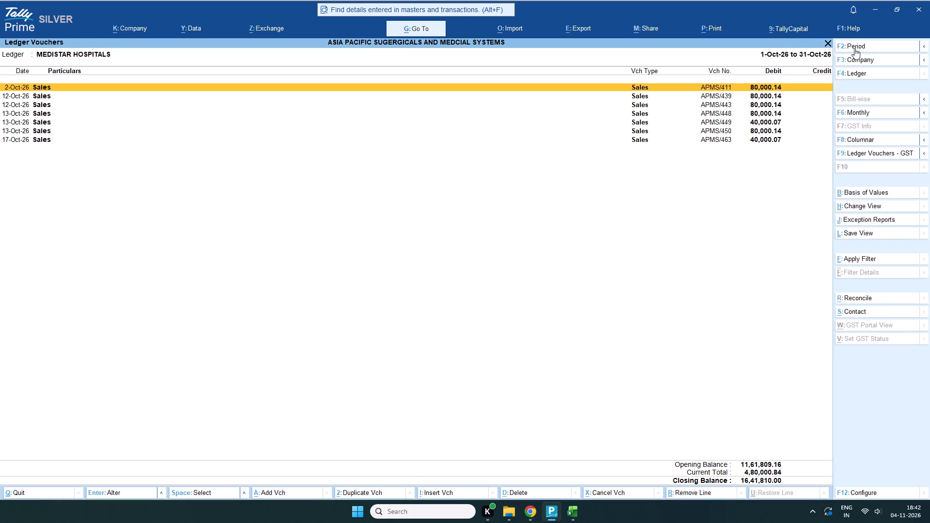
Set the MEDISTAR HOSPITALS ledger period to start from 01-02-2026, keeping the 31-10-2026 end date.
left_click(854, 48)
type("01-02-2026")
key("Return")
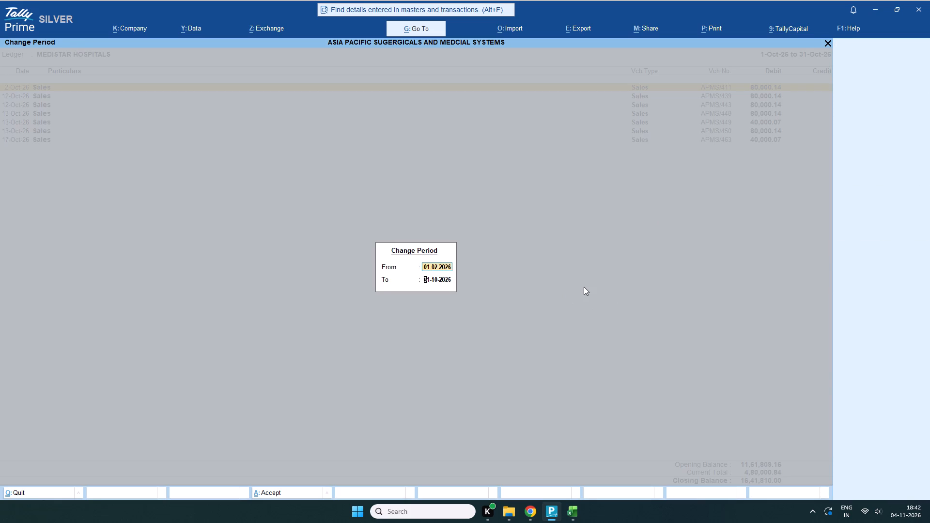
key("Return")
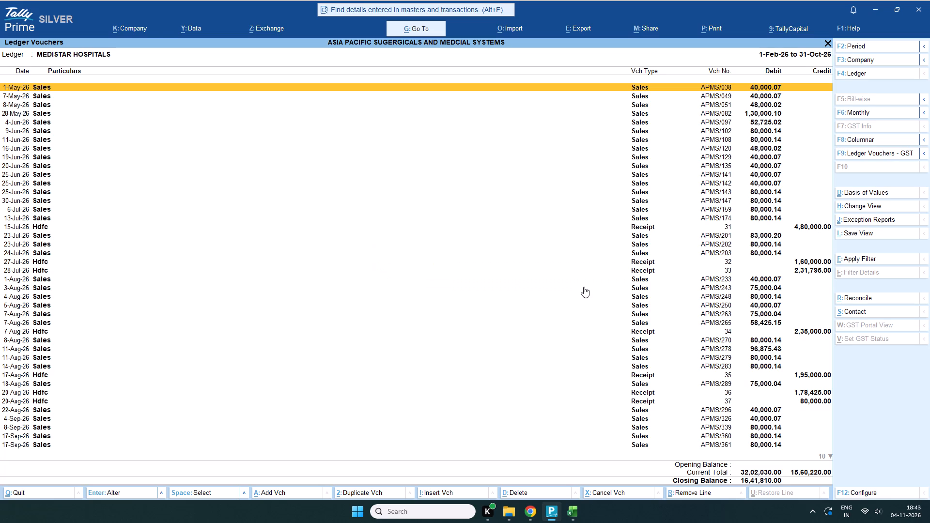
Compare Medstar's October amount in the workbook's Spending table with the October sales vouchers in the MEDISTAR HOSPITALS ledger.
key("alt+Tab")
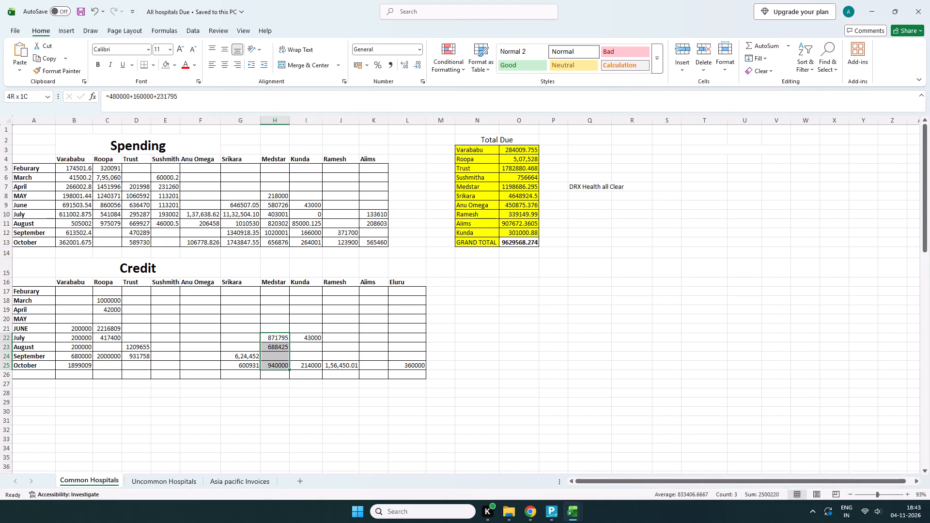
left_click(278, 244)
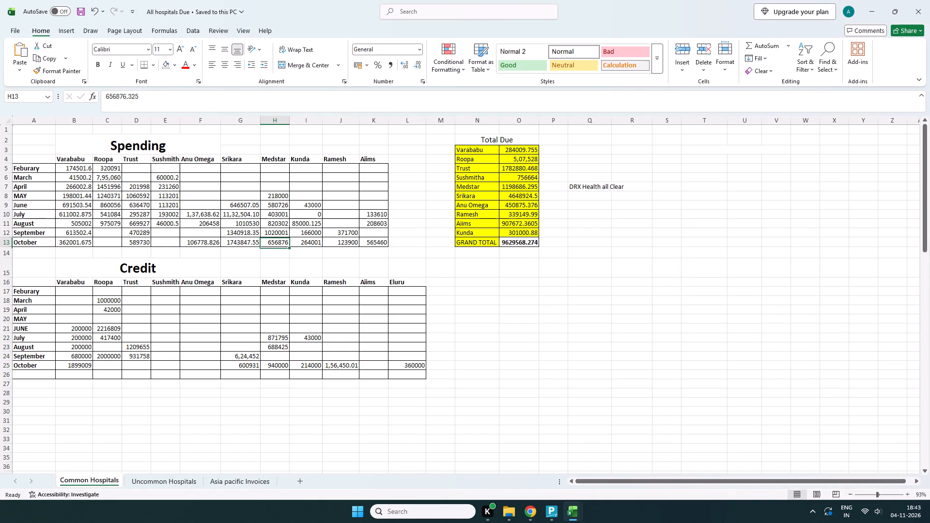
key("alt+Tab")
scroll(423, 348, "down", 4)
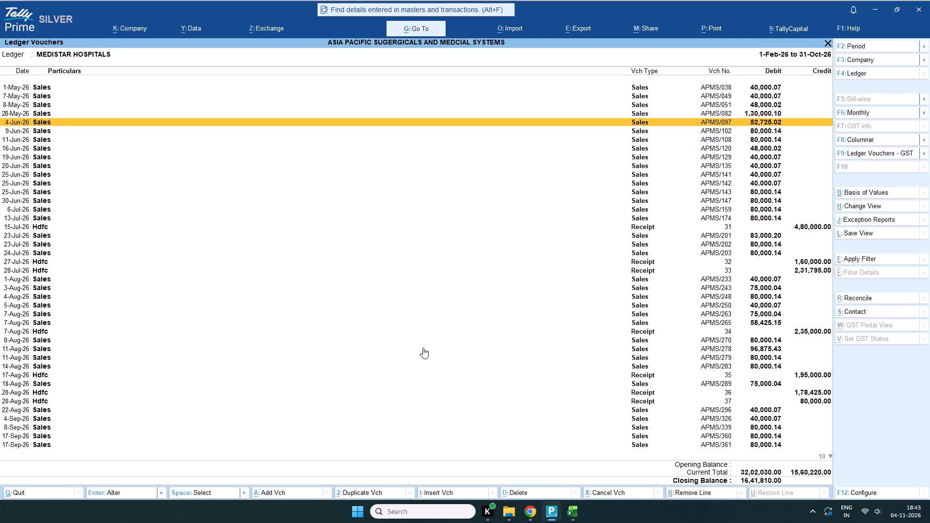
scroll(423, 348, "down", 20)
scroll(423, 348, "down", 20)
scroll(423, 348, "down", 8)
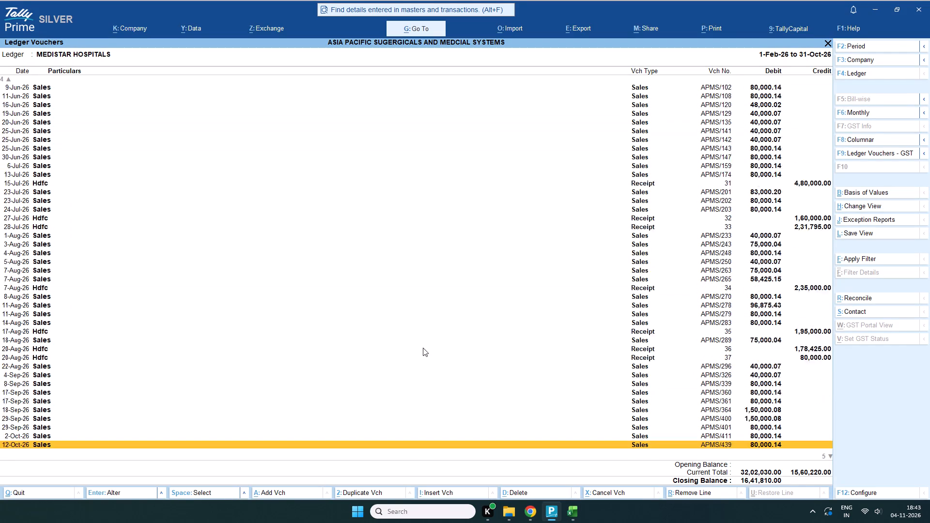
scroll(423, 348, "down", 8)
key("alt+Tab")
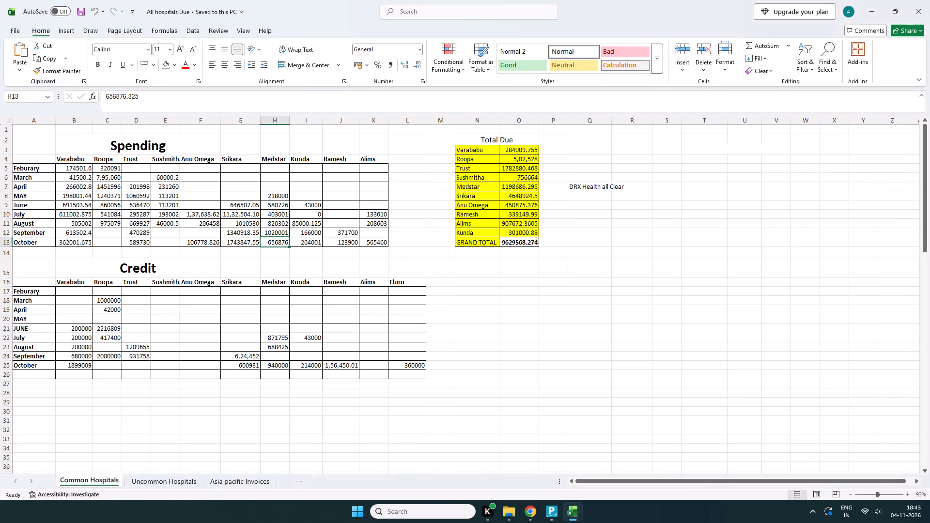
key("alt+Tab")
scroll(423, 348, "down", 5)
key("alt+Tab")
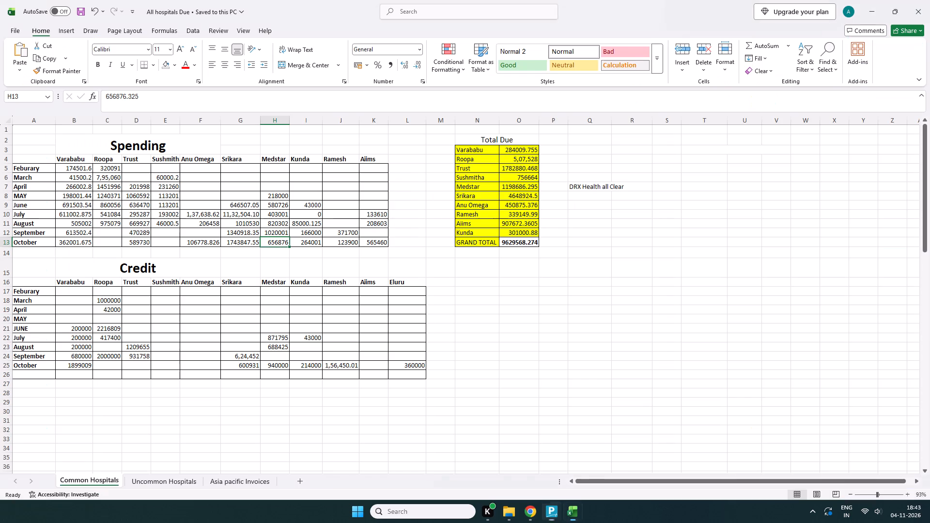
key("alt+Tab")
scroll(423, 348, "down", 4)
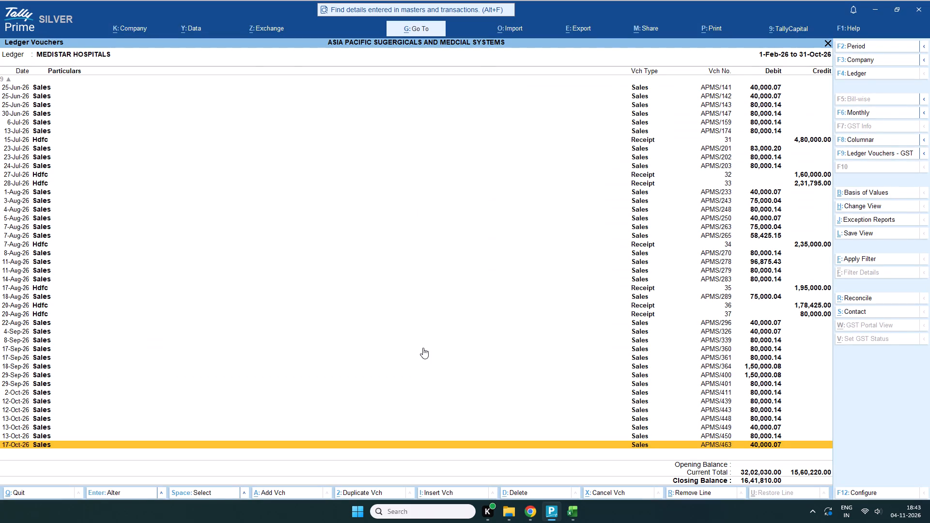
key("alt+Tab")
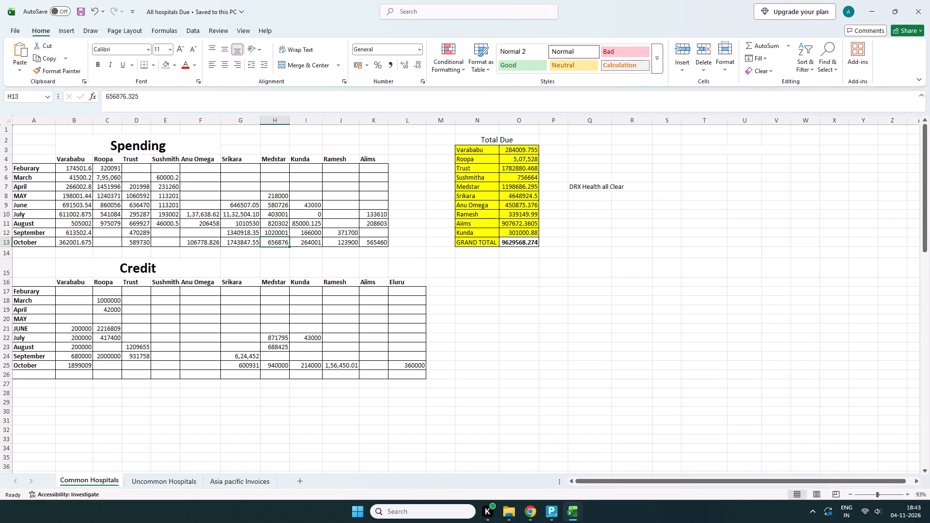
key("alt+Tab")
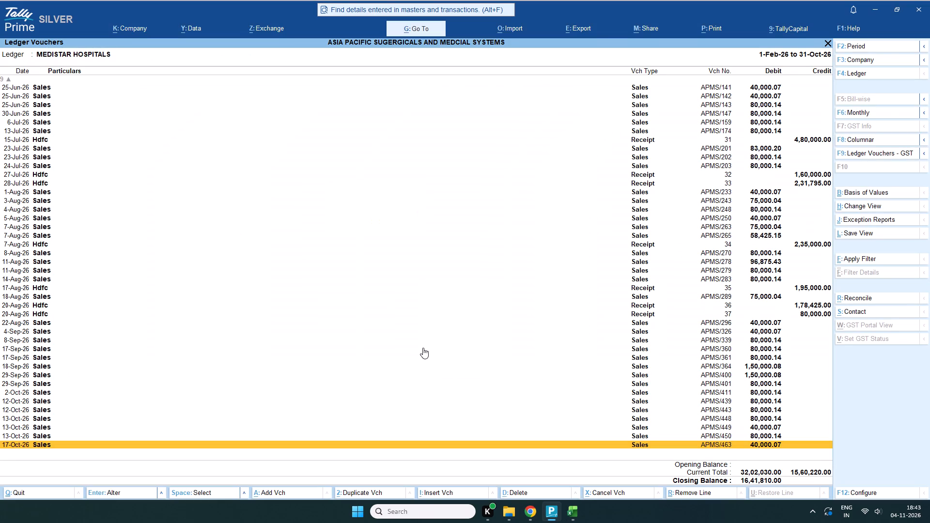
Check the components of Medstar's July credit in the workbook against the July Hdfc receipts in the MEDISTAR HOSPITALS ledger.
key("alt+Tab")
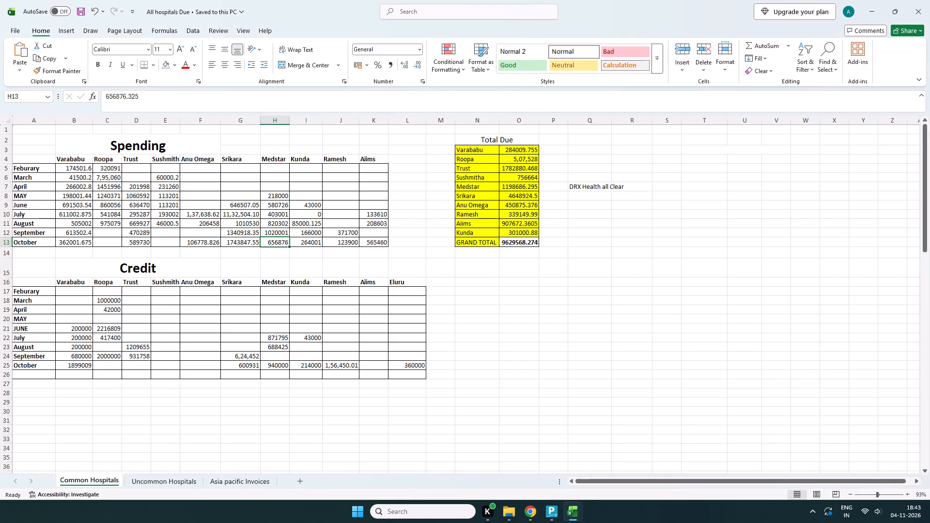
key("Down")
key("Down")
key("Down")
key("Down")
key("Down")
key("Down")
key("Down")
key("Down")
key("Down")
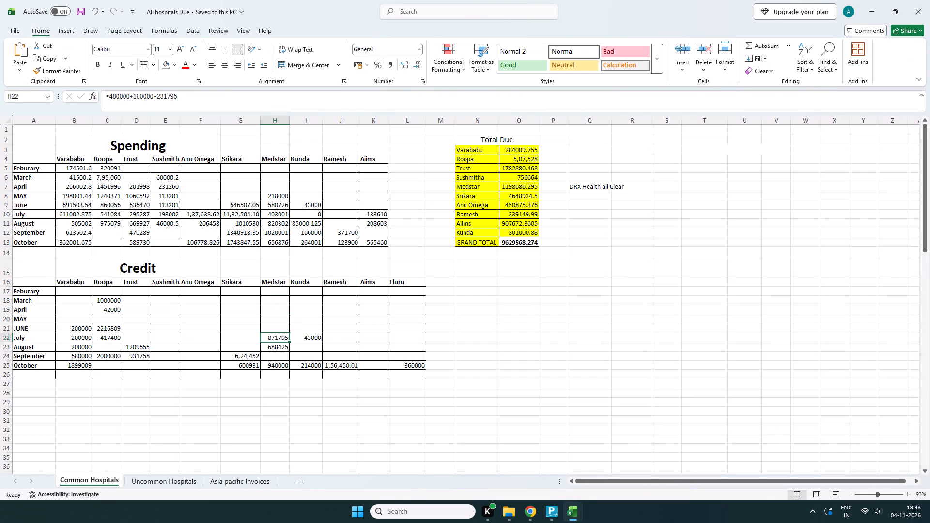
key("alt+Tab")
key("alt+Tab")
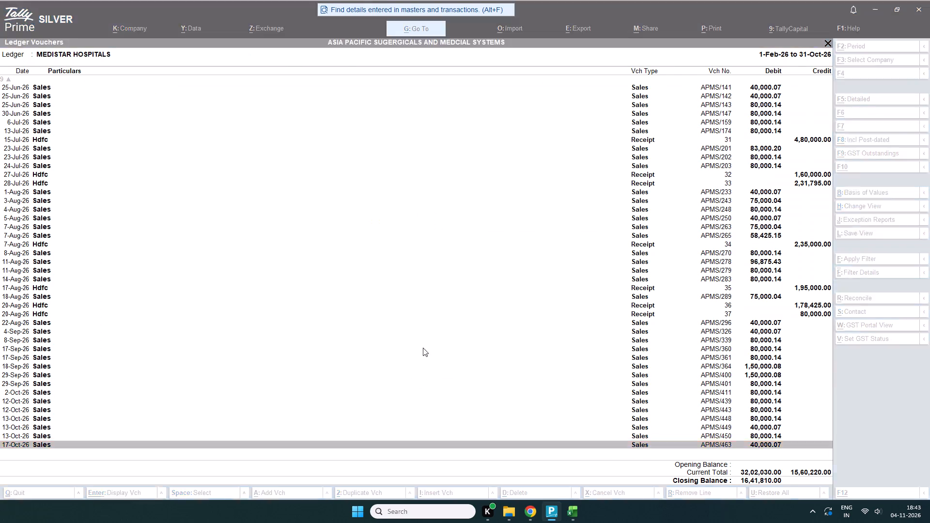
key("alt+Tab")
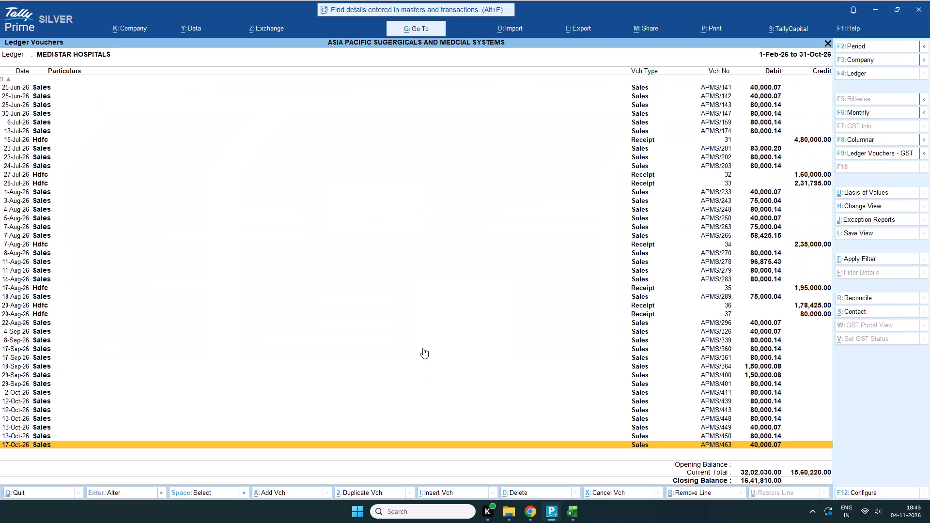
Compare Medstar's August credit components with the August ledger receipts in TallyPrime, and inspect the October credit formula in the workbook.
key("alt+Tab")
key("Down")
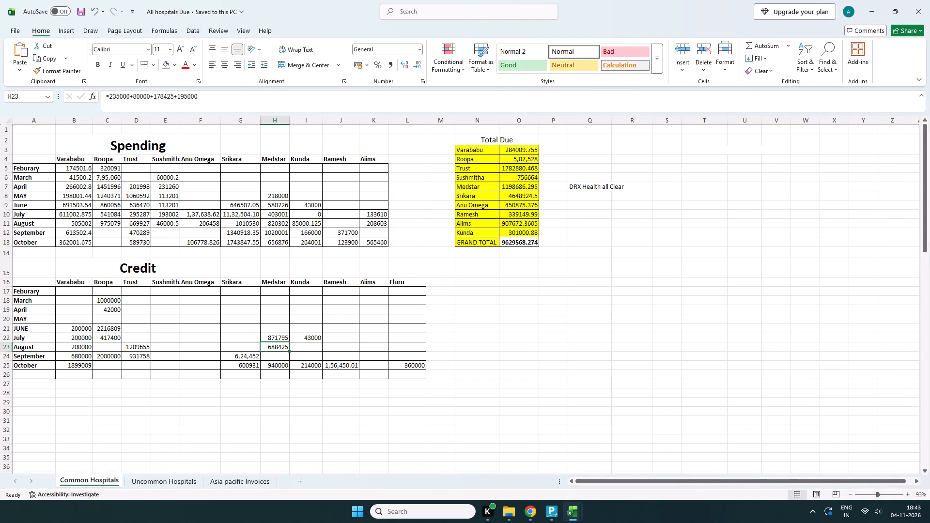
key("alt+Tab")
key("alt+Tab")
key("alt+Tab")
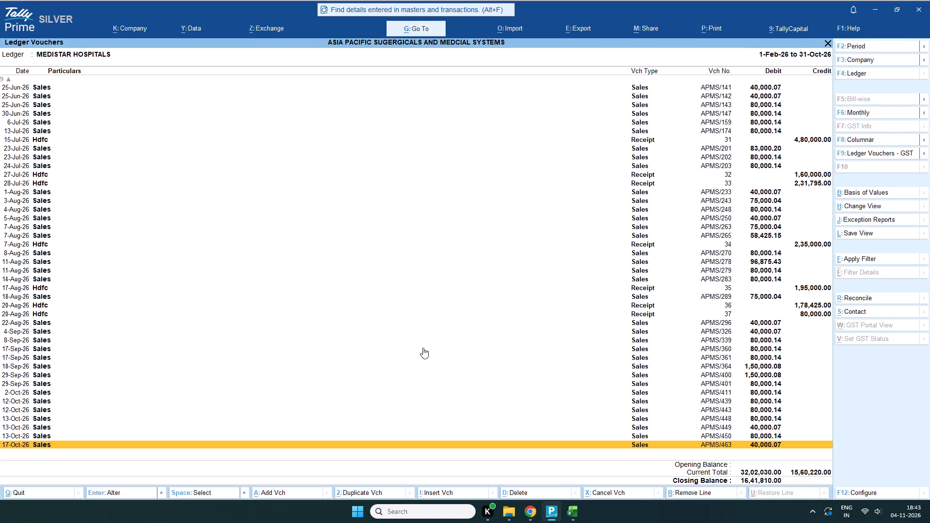
key("alt+Tab")
key("alt+Tab")
key("alt+Tab")
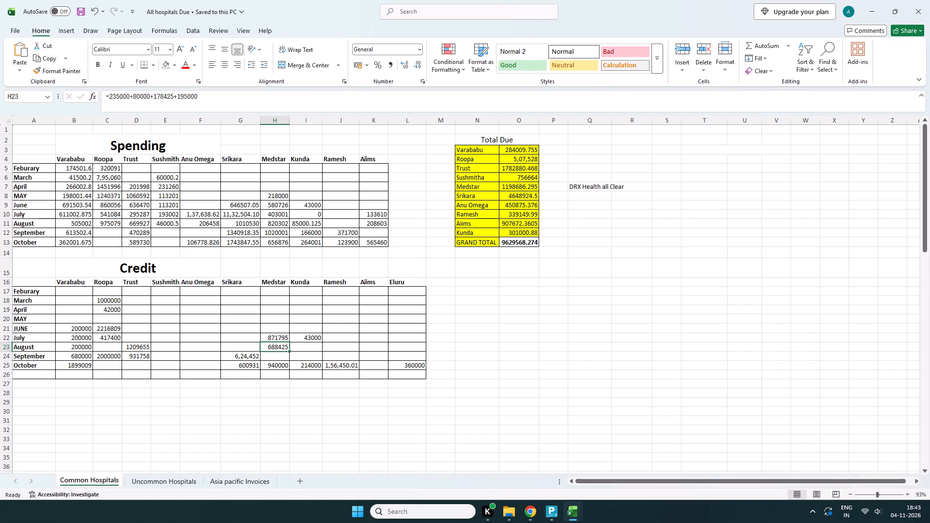
key("Down")
key("Down")
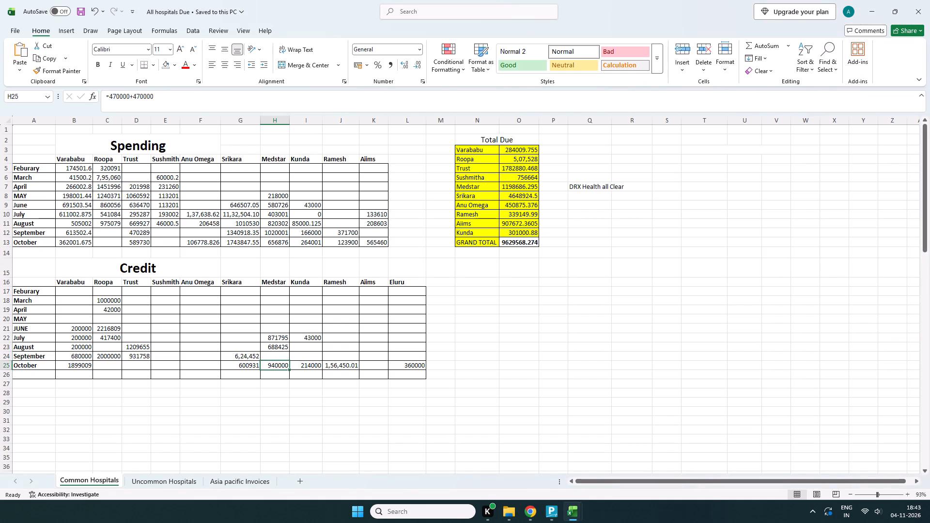
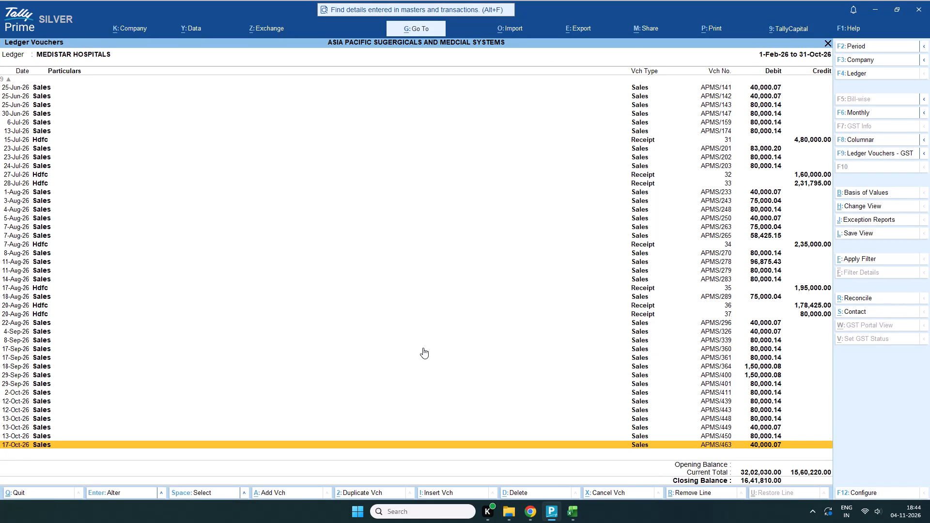
Compare Medstar's October credit formula in the workbook with the October entries in the MEDISTAR HOSPITALS ledger.
key("alt+Tab")
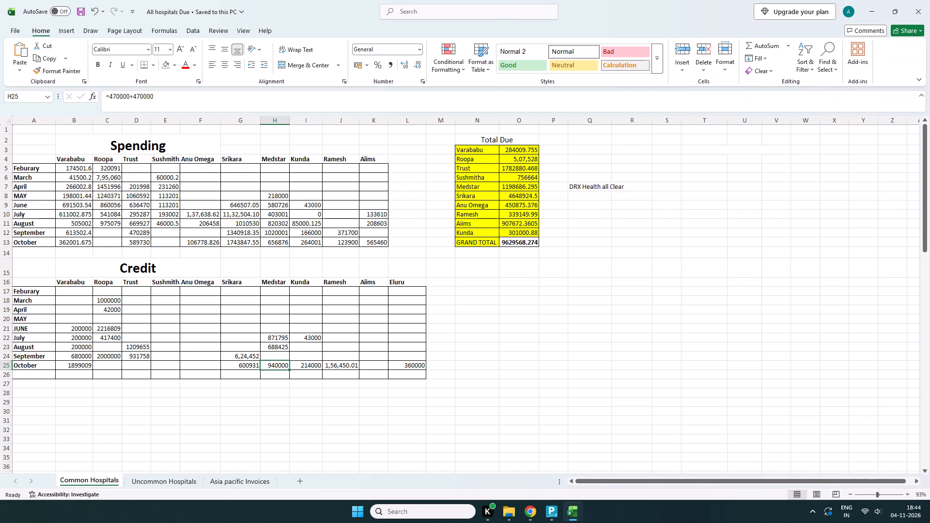
key("alt+Tab")
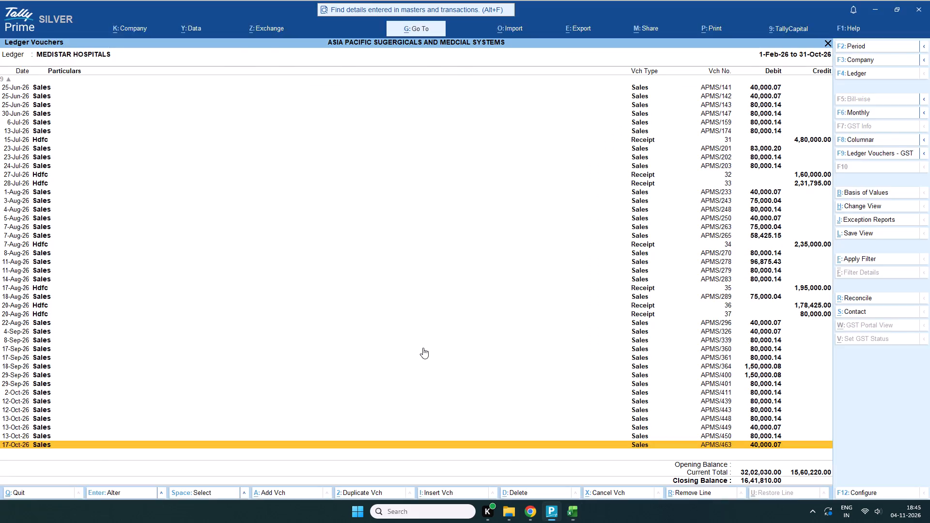
key("alt+Tab")
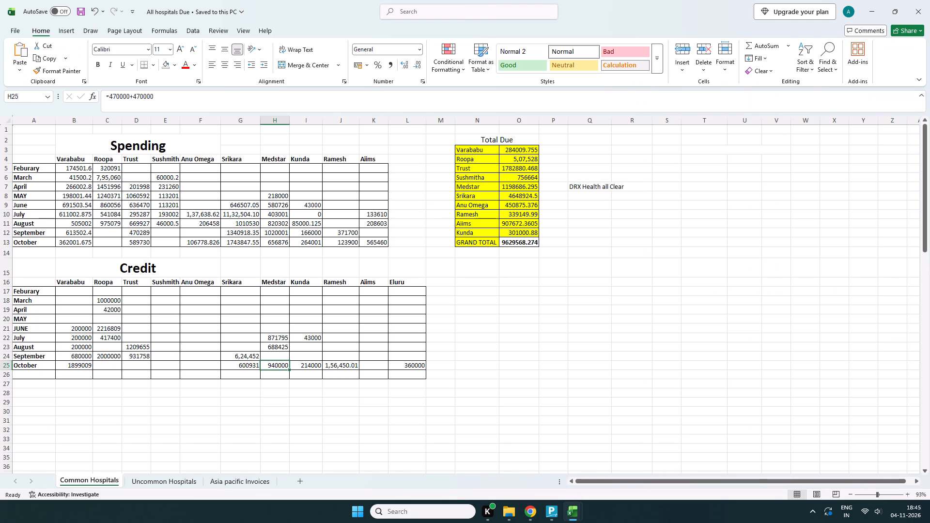
Save the All hospitals Due workbook.
key("ctrl+s")
Switch to TallyPrime, leave the MEDISTAR HOSPITALS ledger and open a new Receipt voucher.
scroll(423, 348, "up", 1)
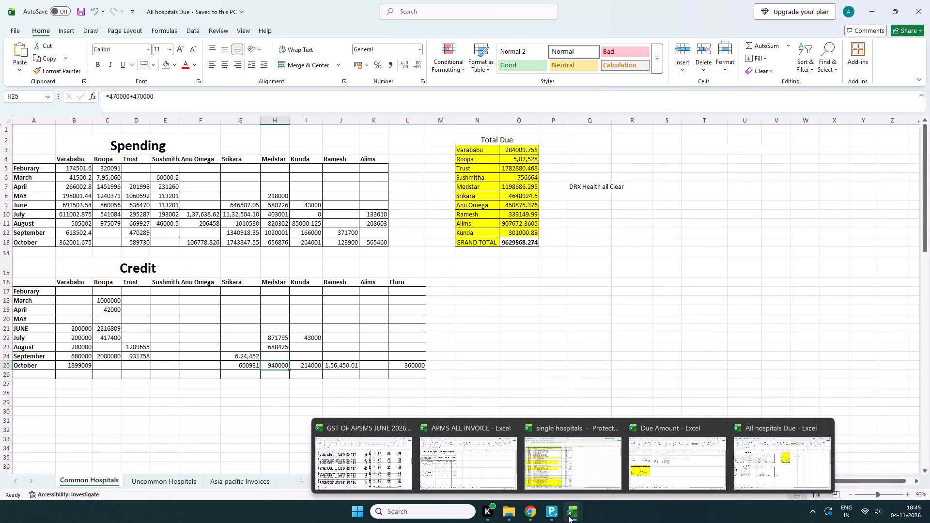
left_click(544, 473)
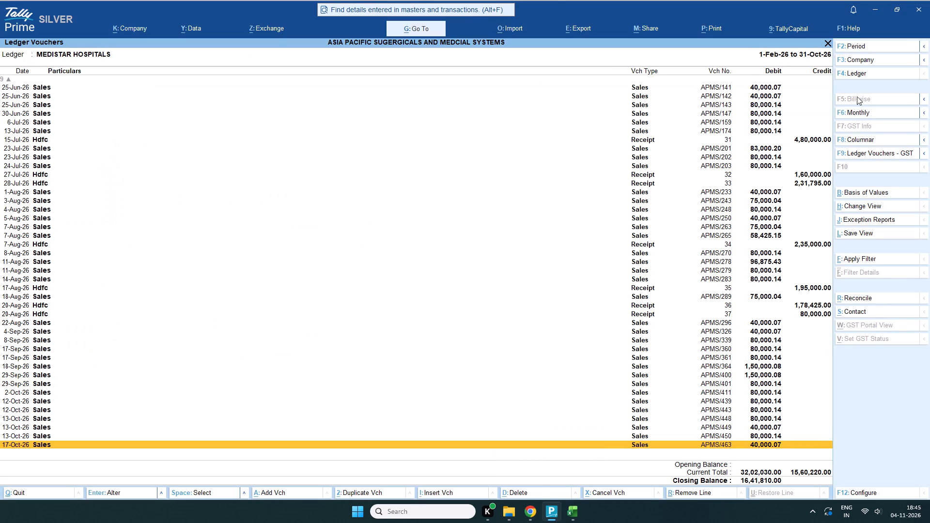
scroll(736, 115, "down", 20)
scroll(736, 115, "down", 2)
scroll(181, 409, "up", 1)
scroll(149, 356, "up", 4)
scroll(144, 394, "down", 1)
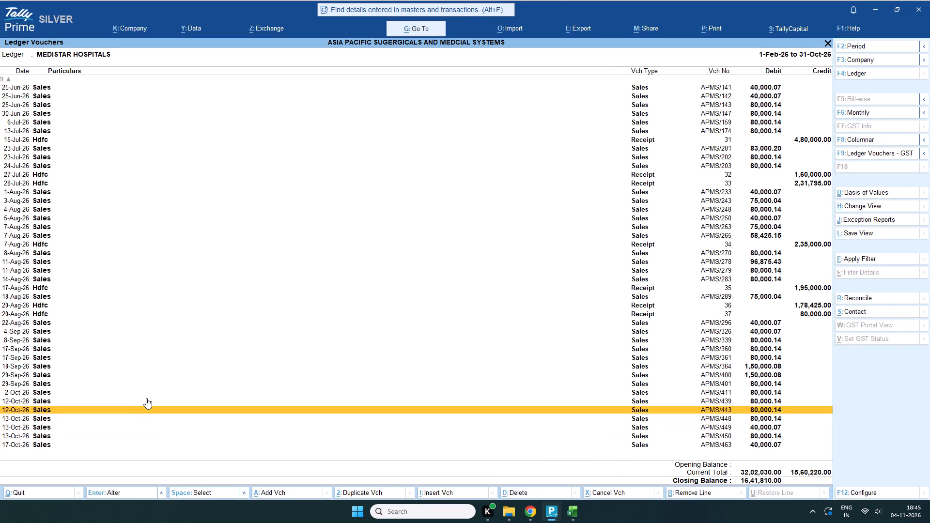
scroll(146, 398, "up", 1)
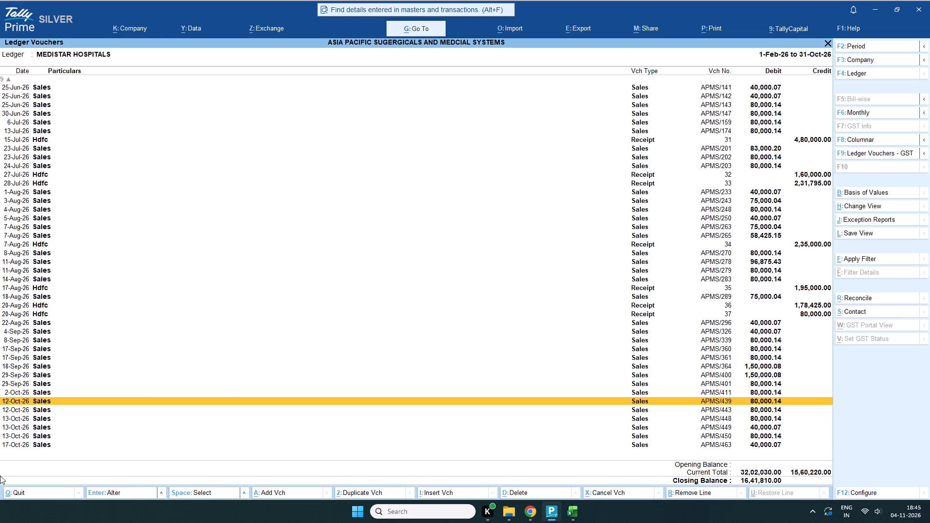
left_click(824, 45)
left_click(826, 44)
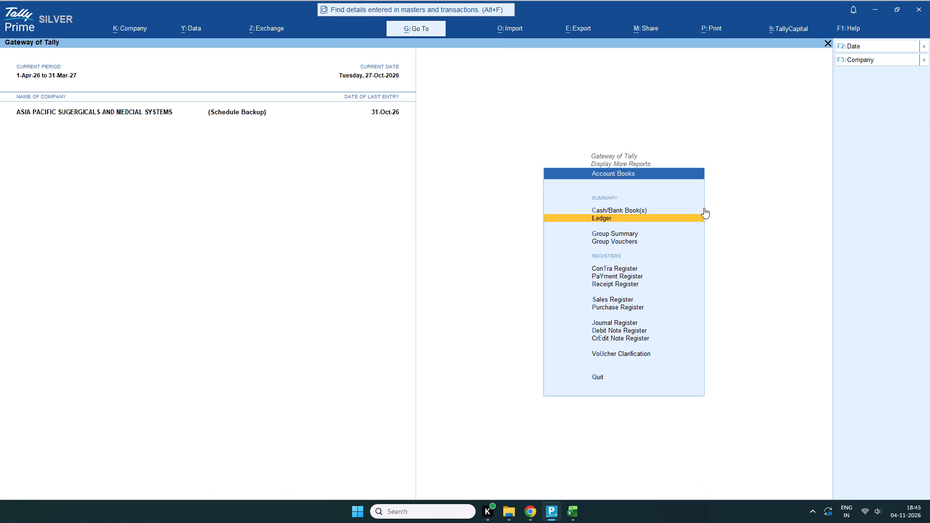
left_click(597, 376)
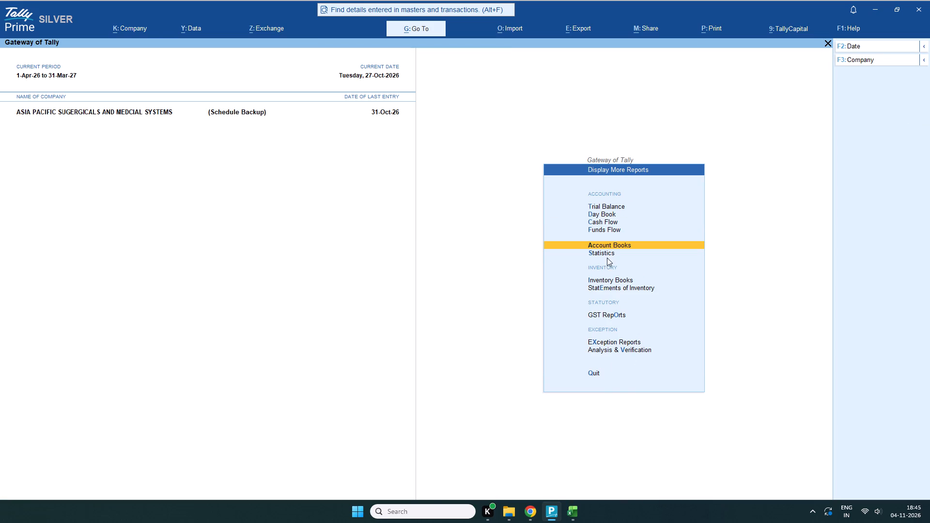
left_click(593, 371)
scroll(608, 255, "up", 3)
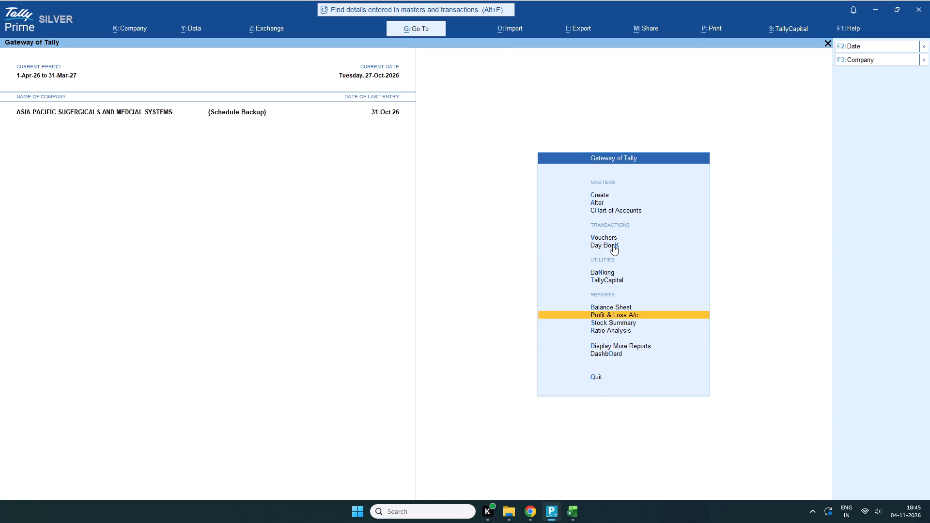
scroll(616, 234, "up", 5)
left_click(606, 234)
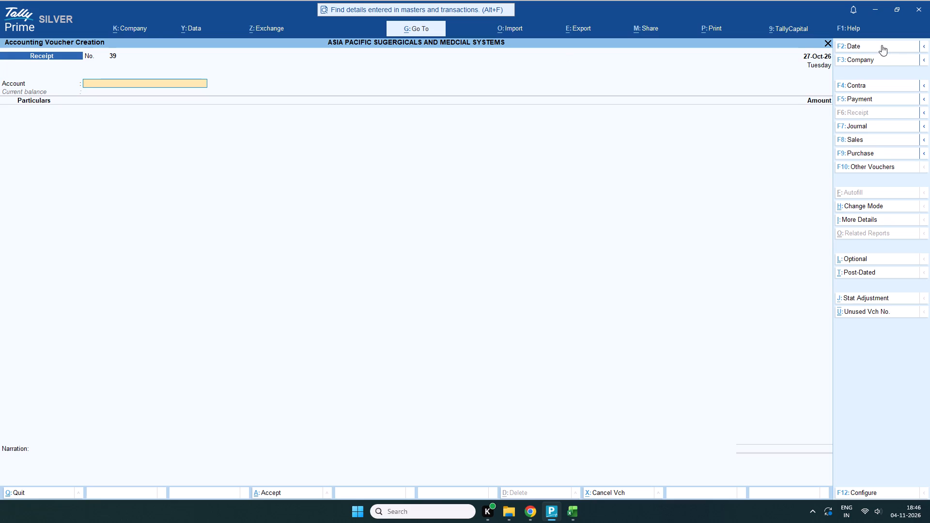
Enter a receipt dated 08-10-2026 into the Hdfc account, with 470000 against MEDISTAR HOSPITALS.
left_click(860, 47)
type("08-10-2026")
key("Return")
type("hd")
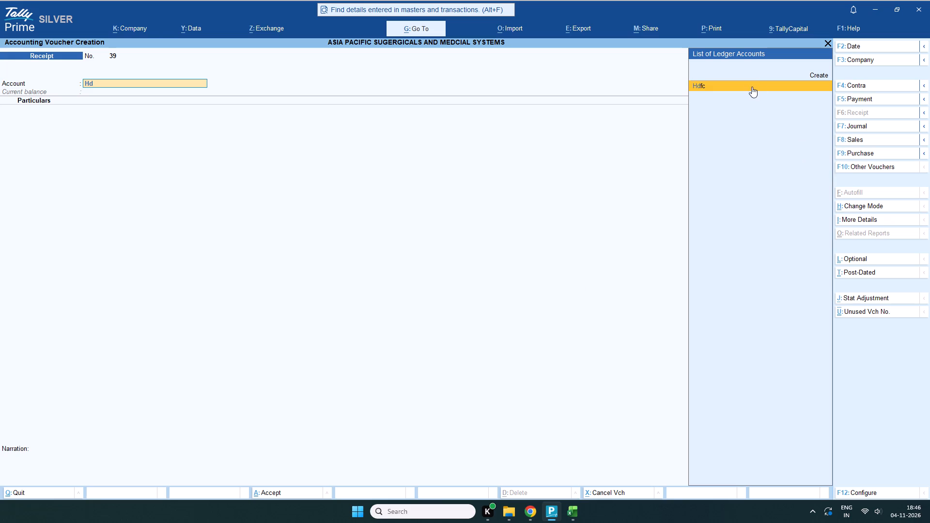
left_click(752, 87)
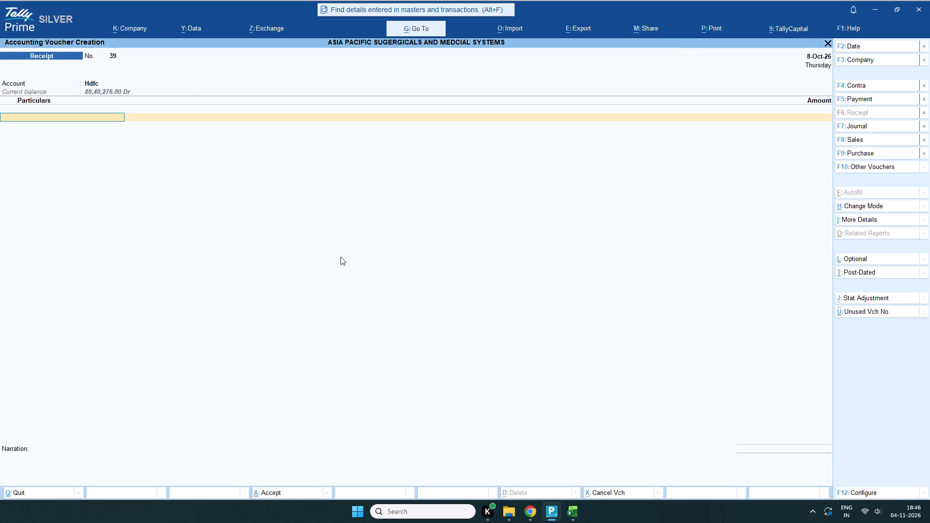
type("medi")
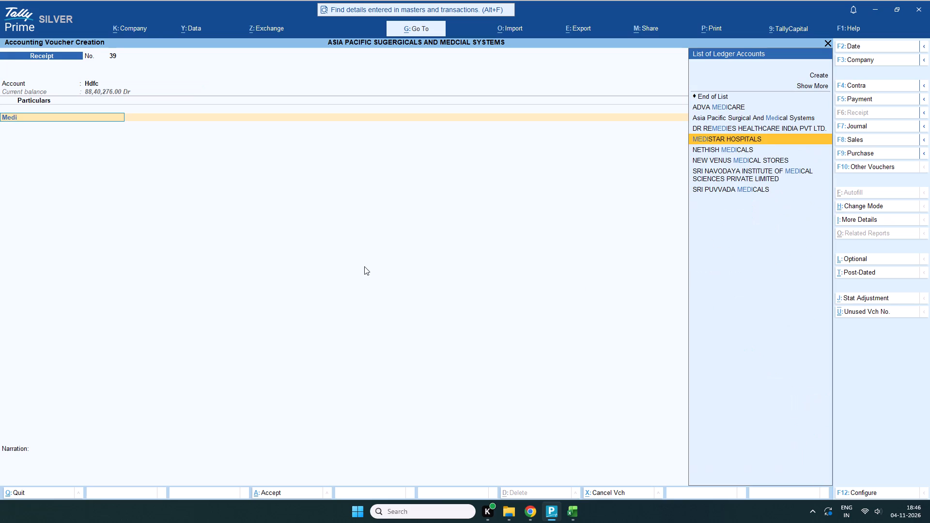
left_click(729, 140)
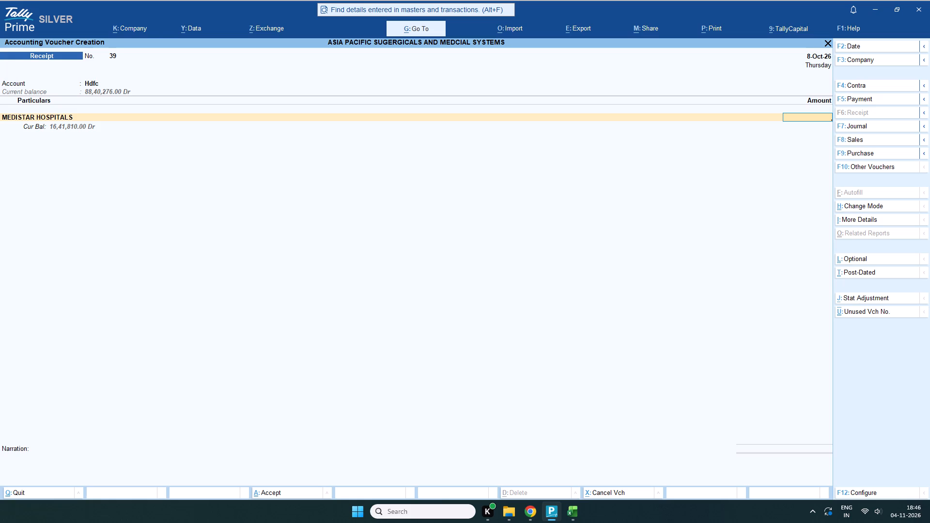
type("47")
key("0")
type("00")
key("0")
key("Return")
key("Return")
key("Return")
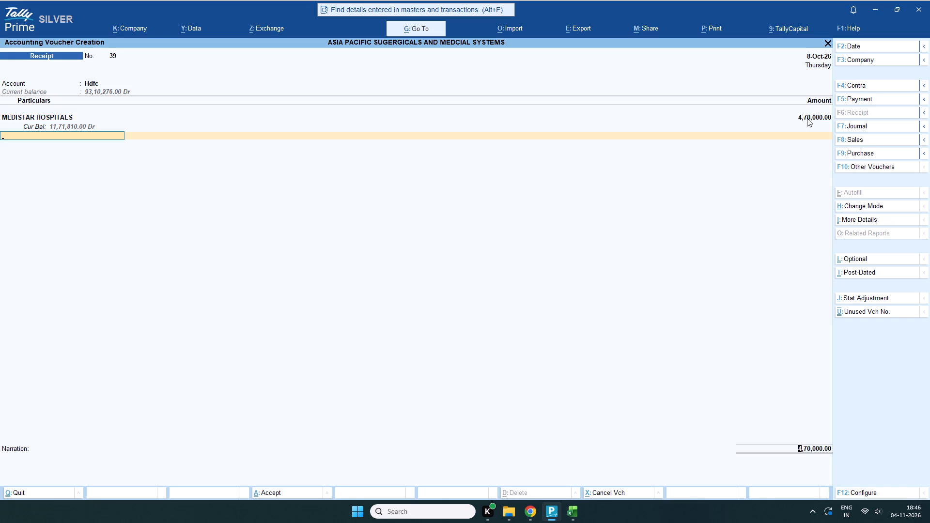
Fill the receipt's bank allocation with instrument number 252525 and HDFC Bank (India), and save the voucher.
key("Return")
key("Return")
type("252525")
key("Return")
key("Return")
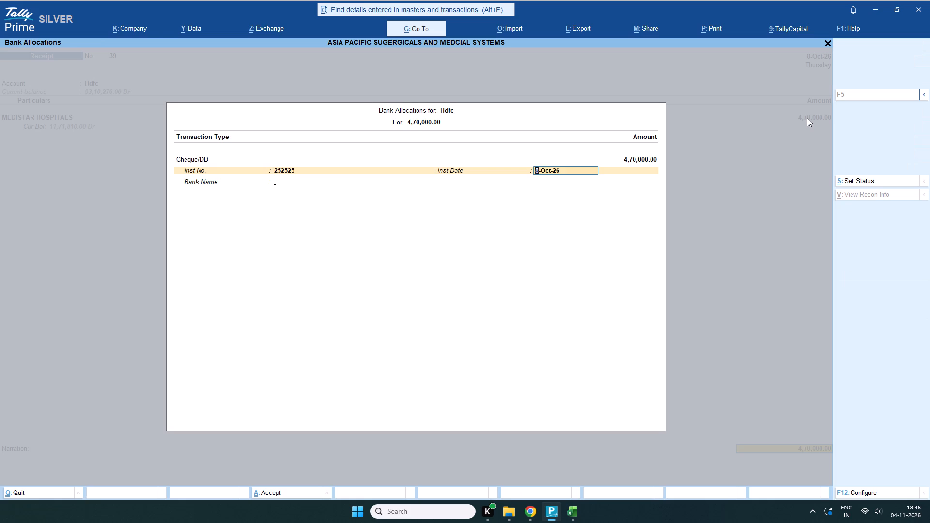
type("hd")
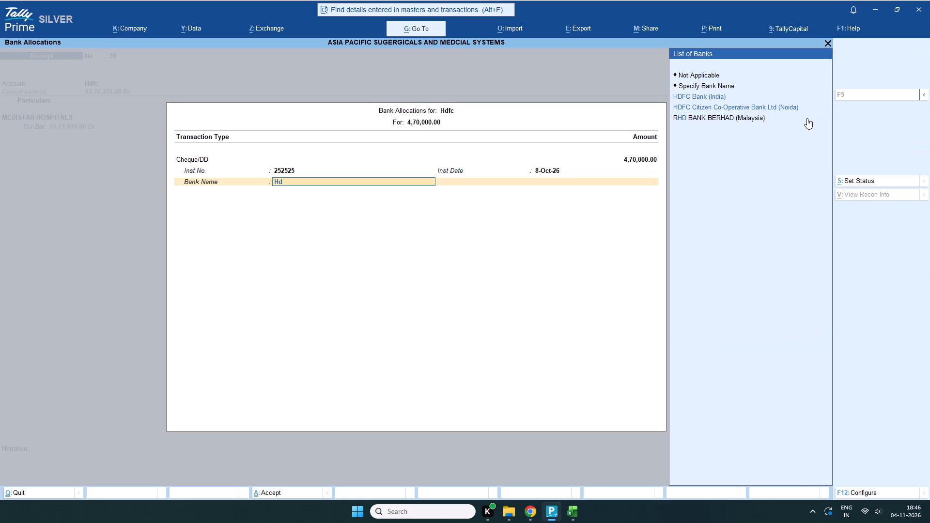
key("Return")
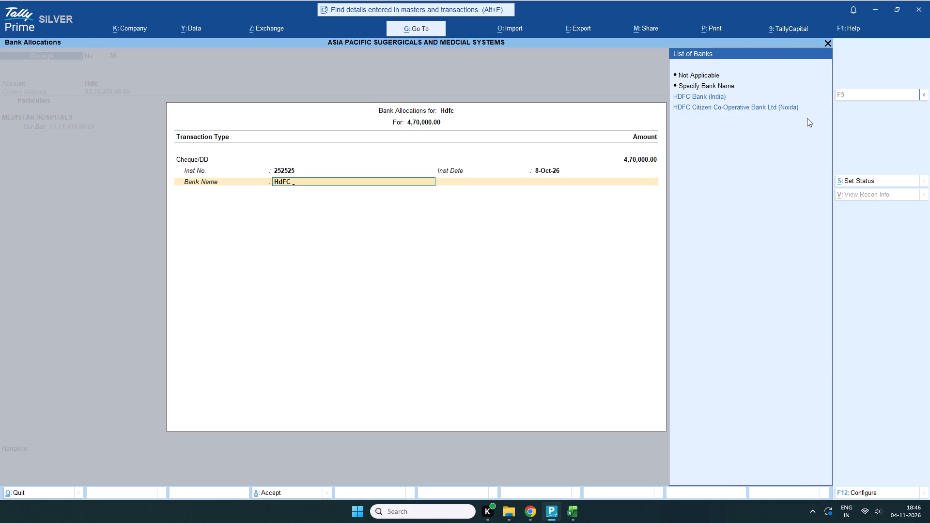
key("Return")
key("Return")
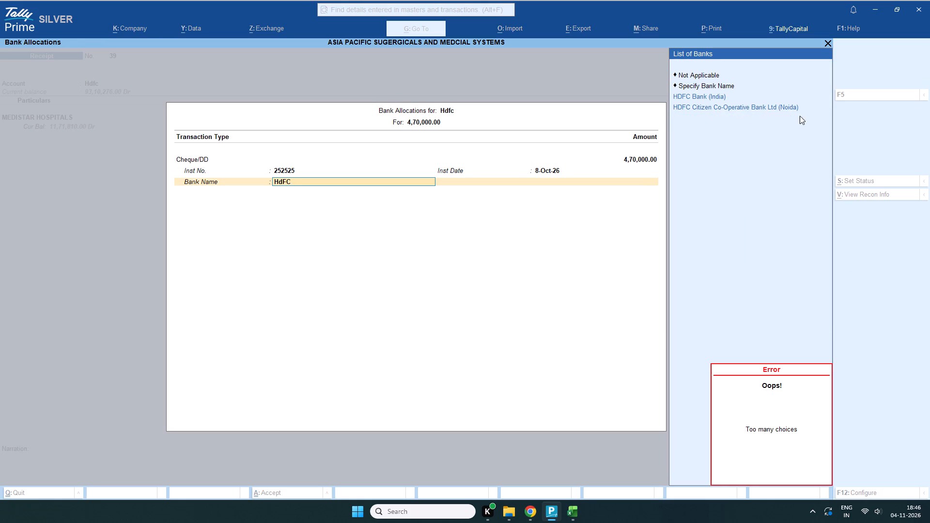
double_click(700, 95)
triple_click(700, 96)
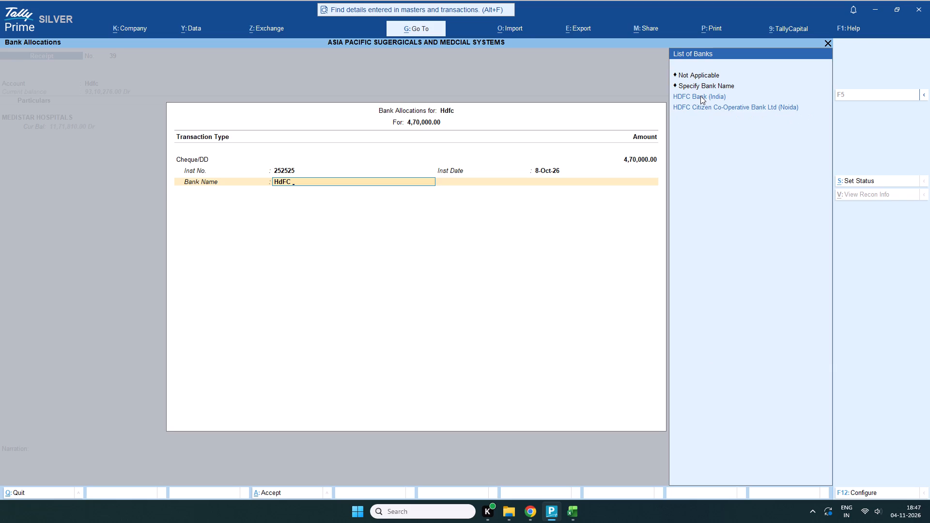
left_click(700, 96)
key("ctrl+a")
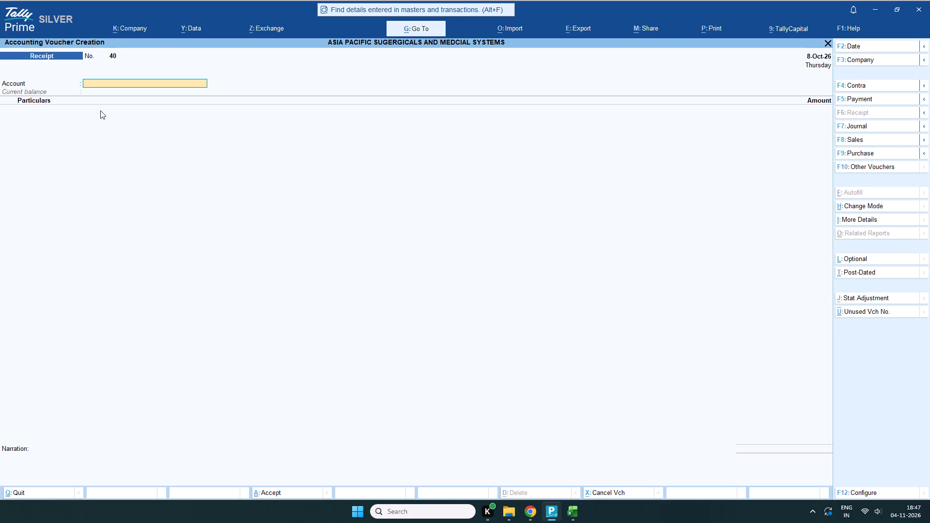
Start the next receipt with Hdfc as the receiving account and date it 23-10-2026.
type("hd")
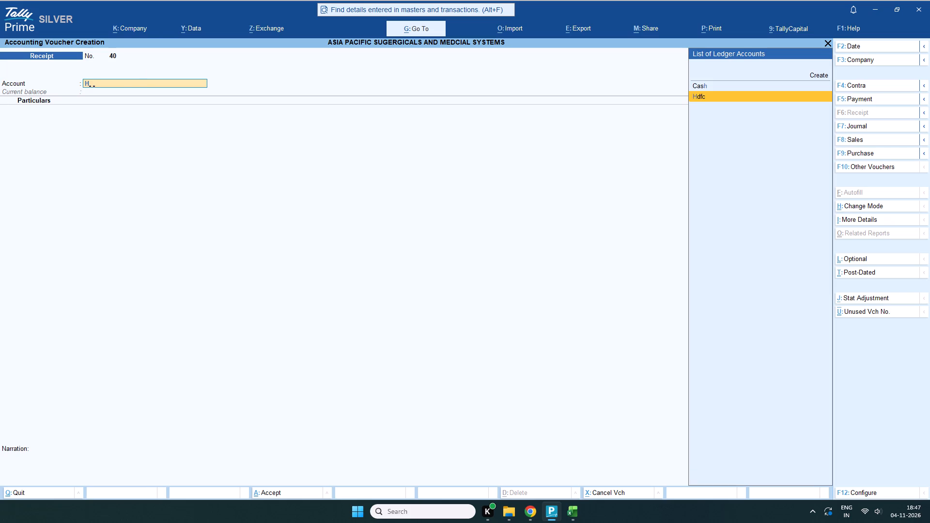
left_click(721, 80)
scroll(722, 84, "down", 2)
left_click(721, 84)
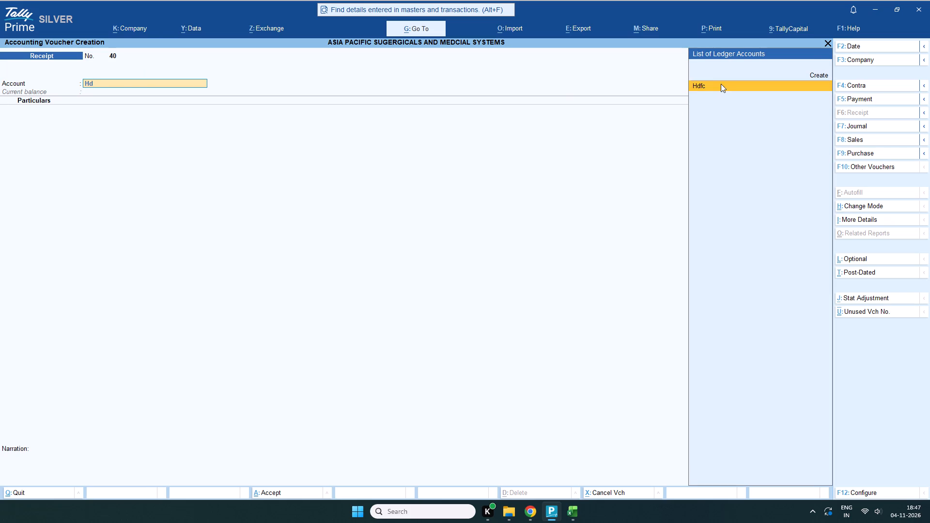
type("hd")
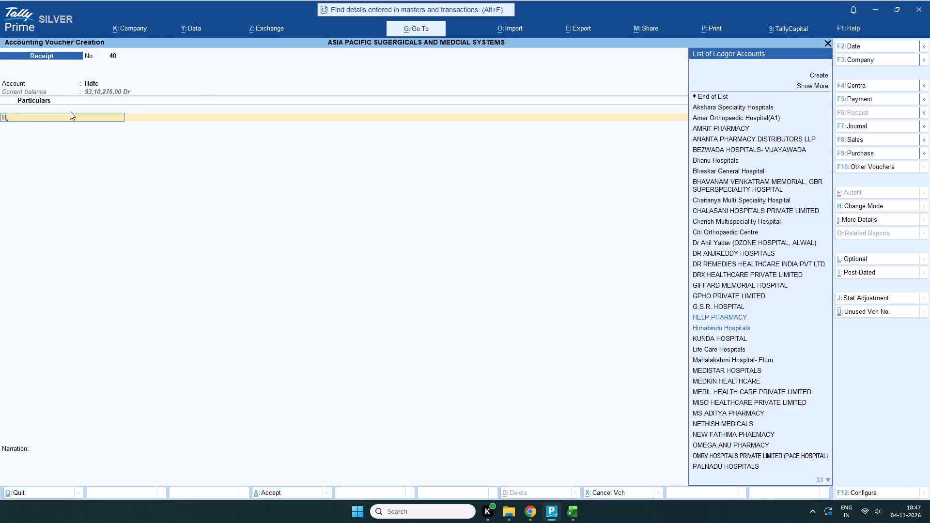
left_click(700, 105)
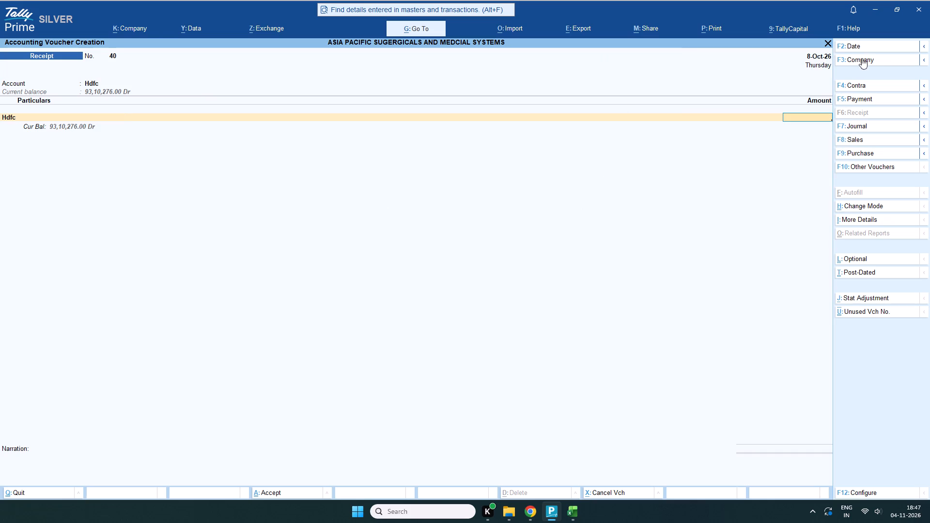
left_click(859, 42)
type("23-10-2026")
key("Return")
Credit MEDISTAR HOSPITALS with 470000 in the 23-Oct-26 receipt and proceed to its bank allocation.
left_click(107, 121)
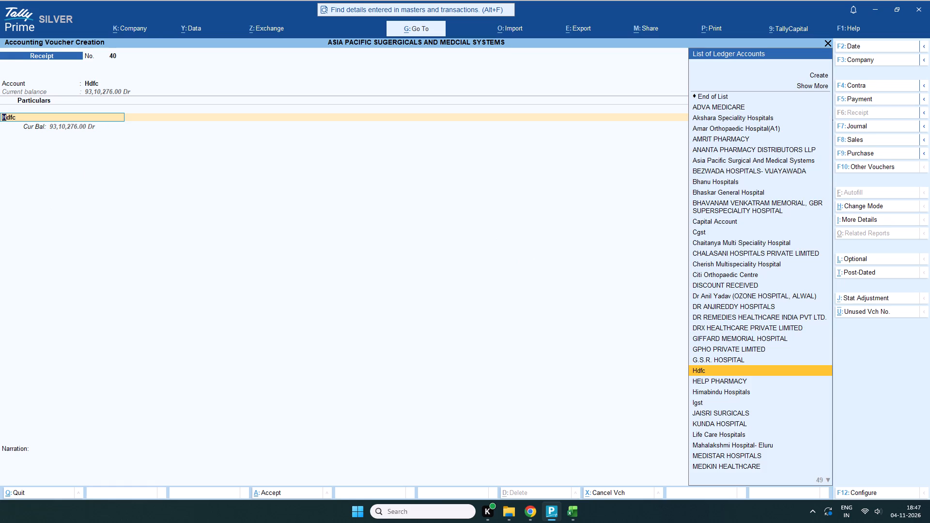
type("med")
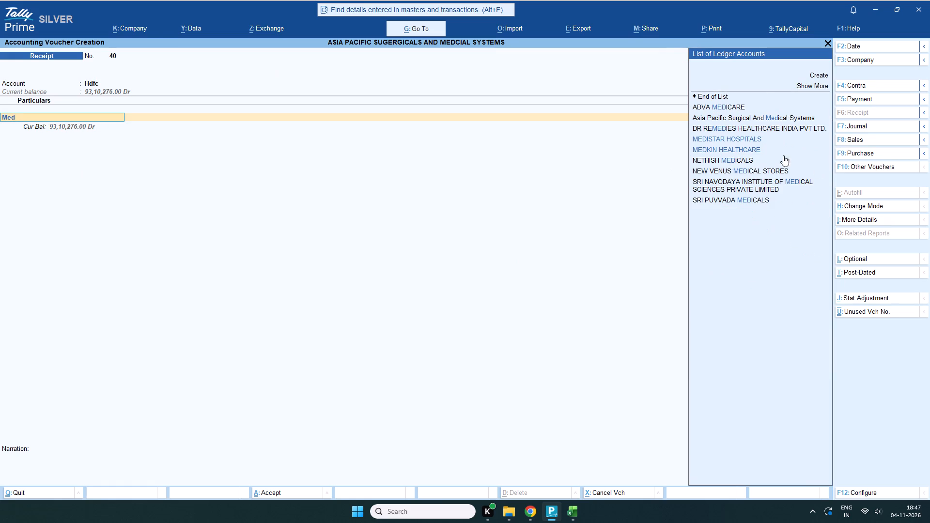
double_click(732, 137)
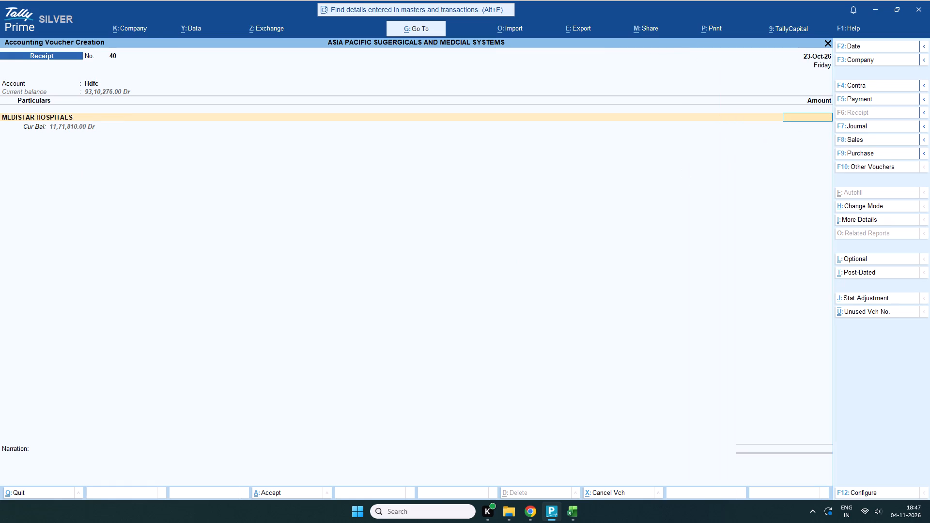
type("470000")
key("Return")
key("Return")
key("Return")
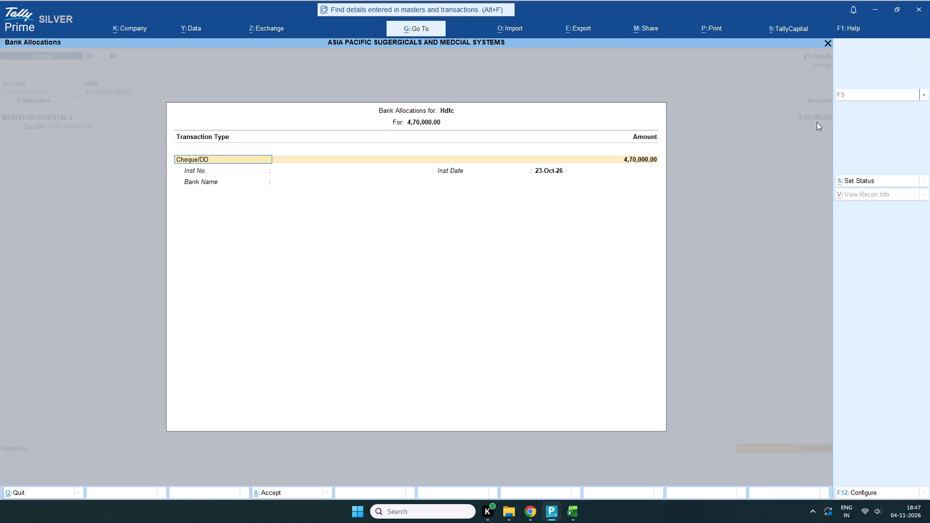
Fill the receipt's bank allocation with instrument number 252525 and HDFC Bank (India), and save the voucher.
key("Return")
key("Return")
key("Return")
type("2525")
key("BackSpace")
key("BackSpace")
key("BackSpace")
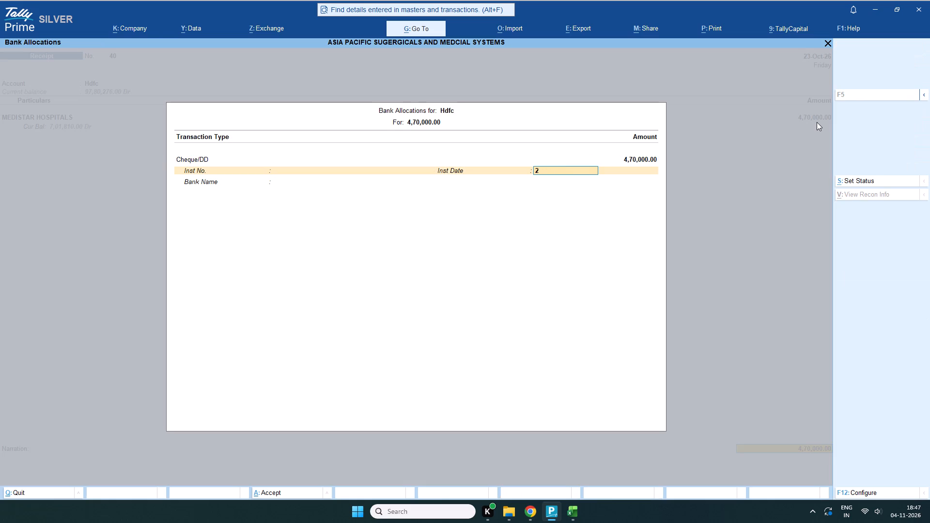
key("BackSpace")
left_click(301, 169)
key("2")
key("5")
type("25")
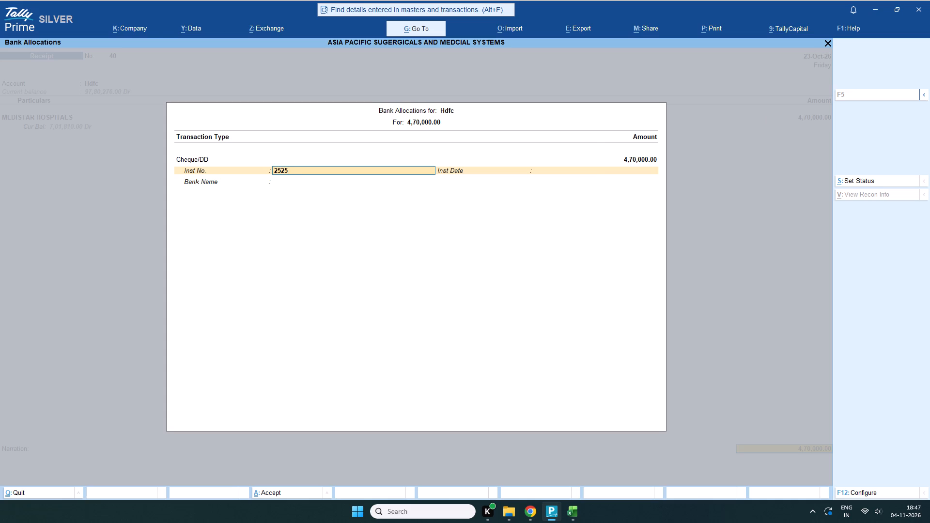
type("25")
key("Return")
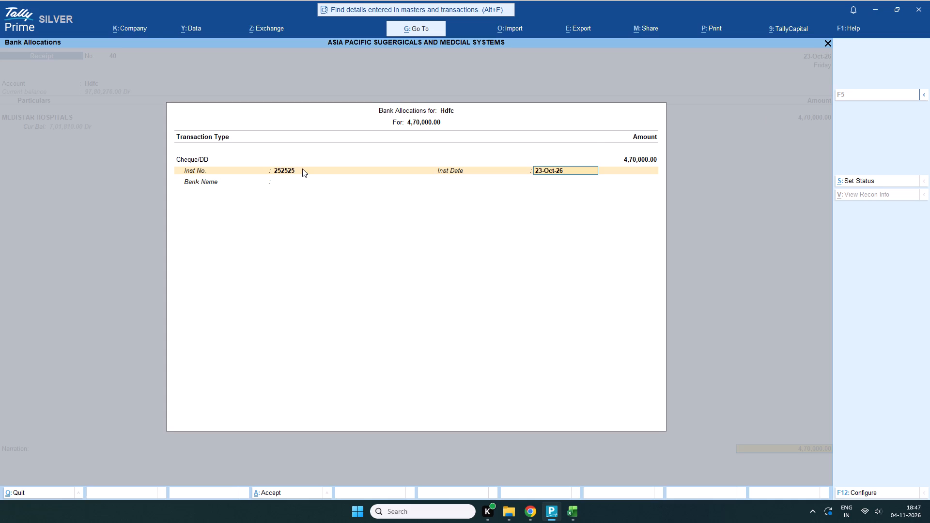
key("Return")
type("hd")
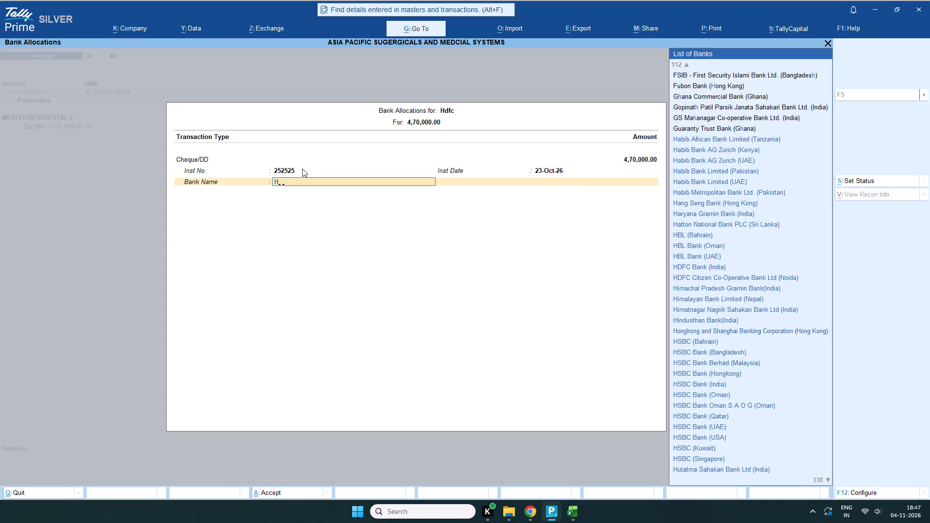
double_click(709, 96)
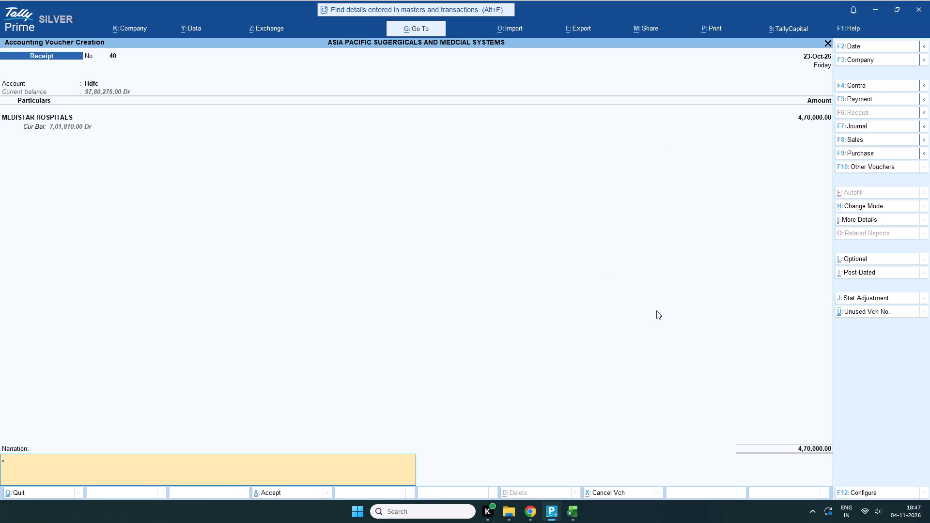
key("ctrl+a")
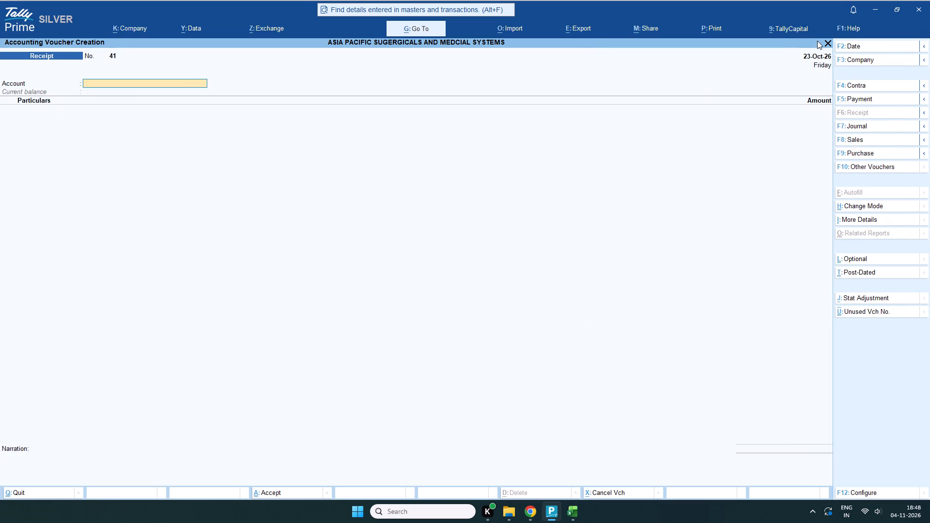
Leave voucher creation and open the MEDISTAR HOSPITALS ledger from the account books.
left_click(827, 41)
scroll(578, 343, "down", 7)
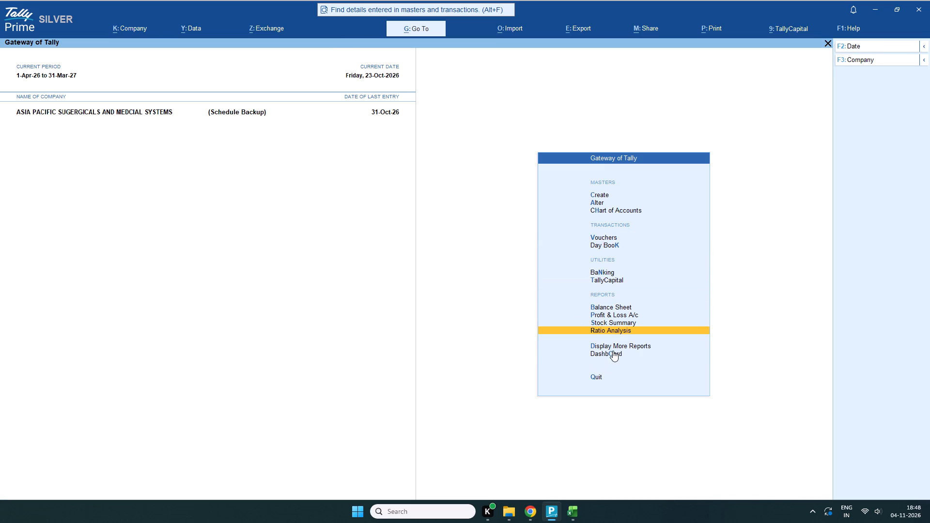
scroll(613, 351, "down", 3)
scroll(610, 349, "up", 2)
left_click(609, 343)
scroll(622, 262, "down", 2)
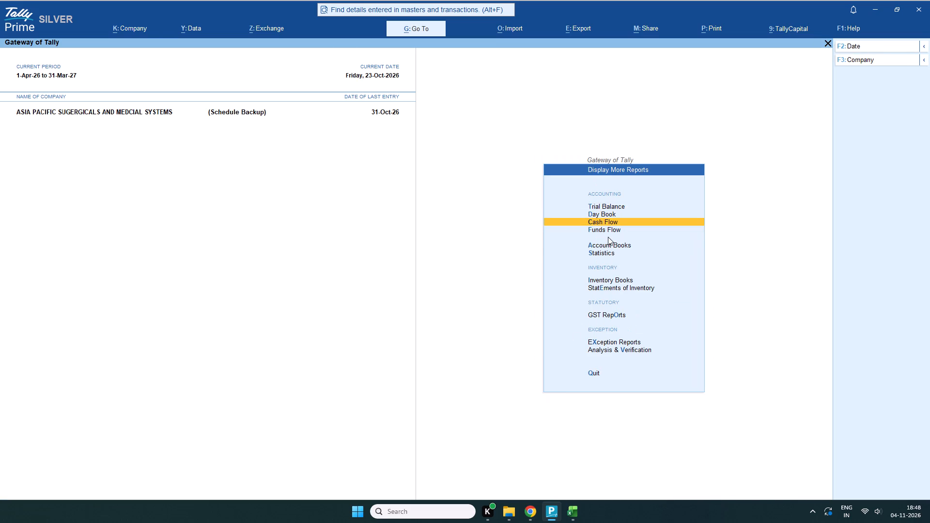
scroll(608, 237, "down", 2)
left_click(610, 244)
scroll(611, 238, "down", 2)
scroll(611, 223, "up", 1)
left_click(610, 219)
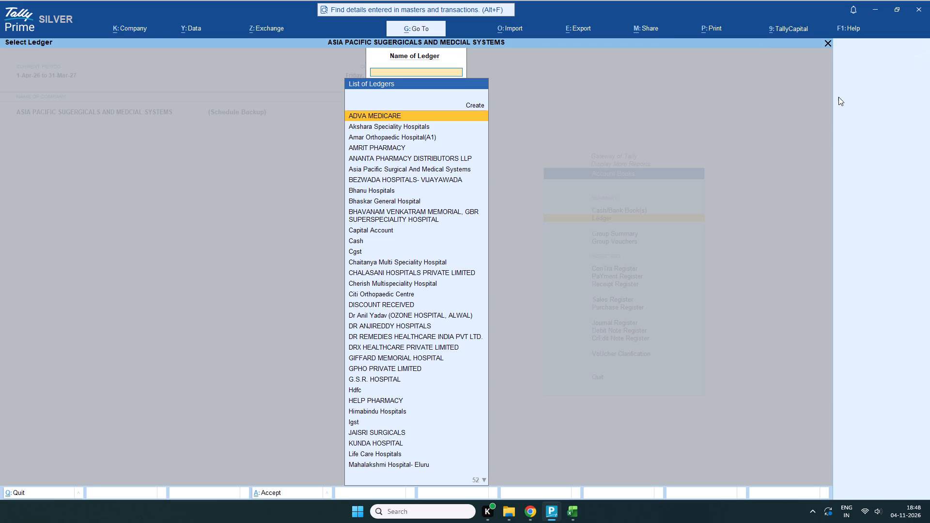
left_click(419, 75)
type("medi")
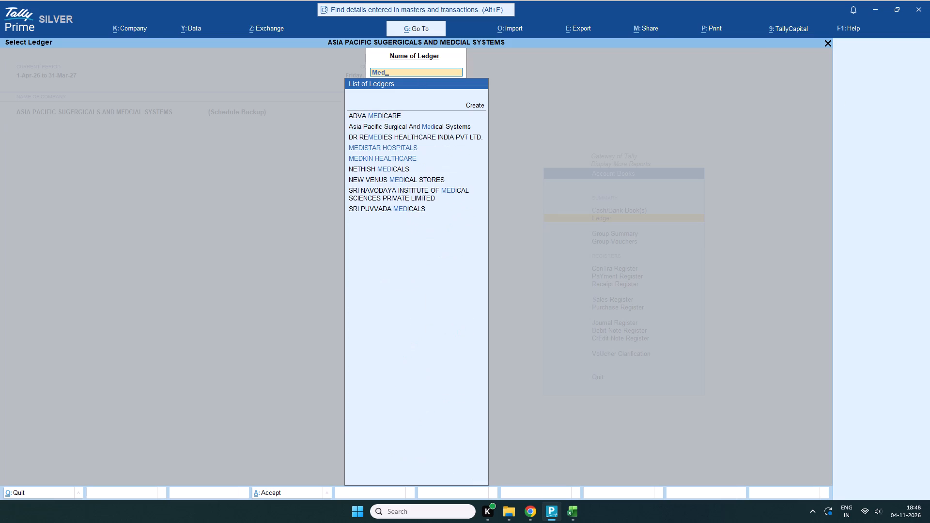
double_click(395, 148)
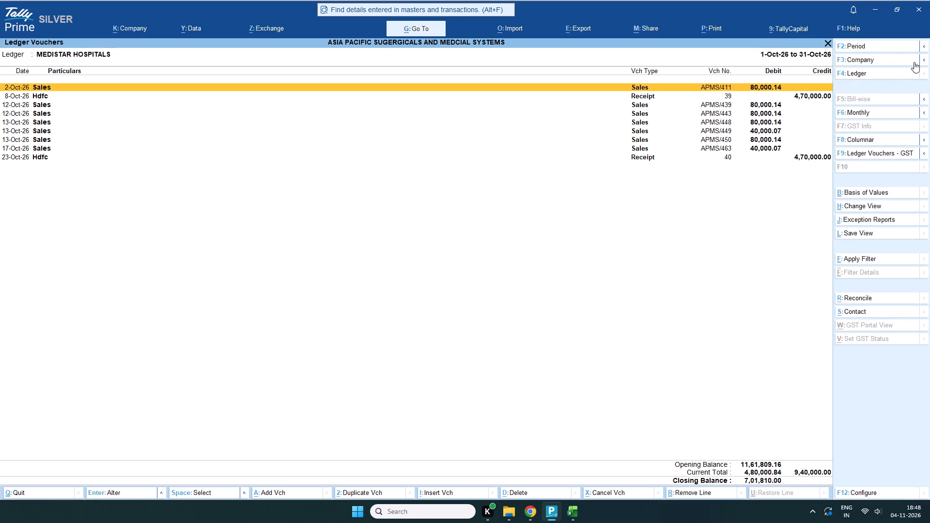
Set the ledger period to start from 01-02-2026 and review the MEDISTAR HOSPITALS vouchers through the latest October entries.
left_click(872, 46)
type("01-02-2026")
key("Return")
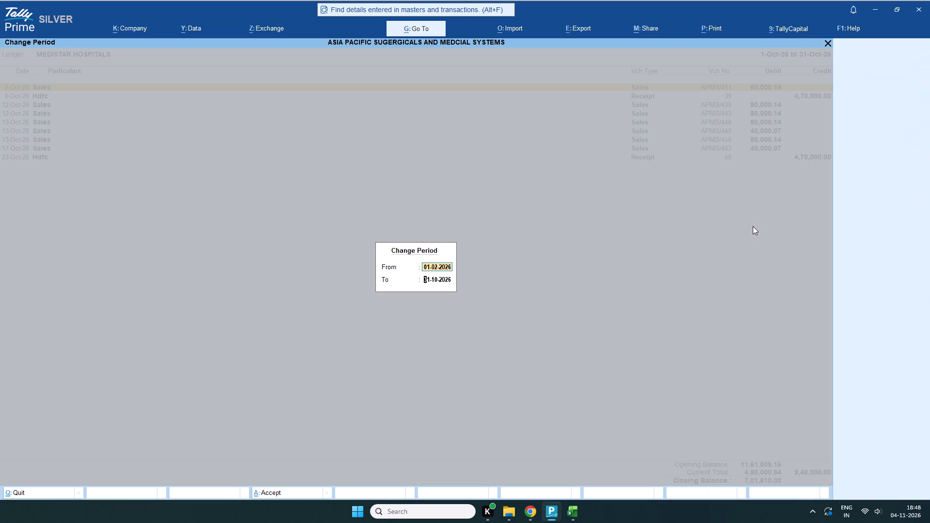
key("Return")
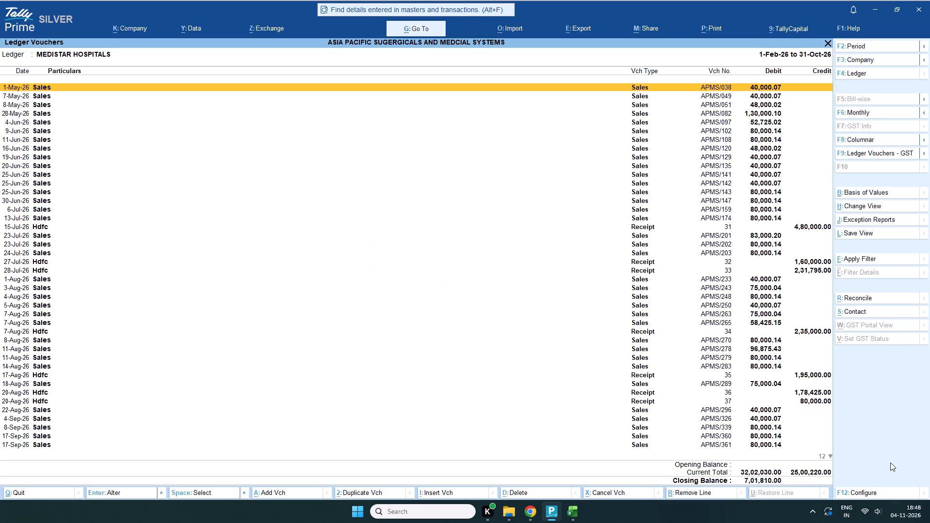
left_click(829, 455)
scroll(829, 455, "down", 9)
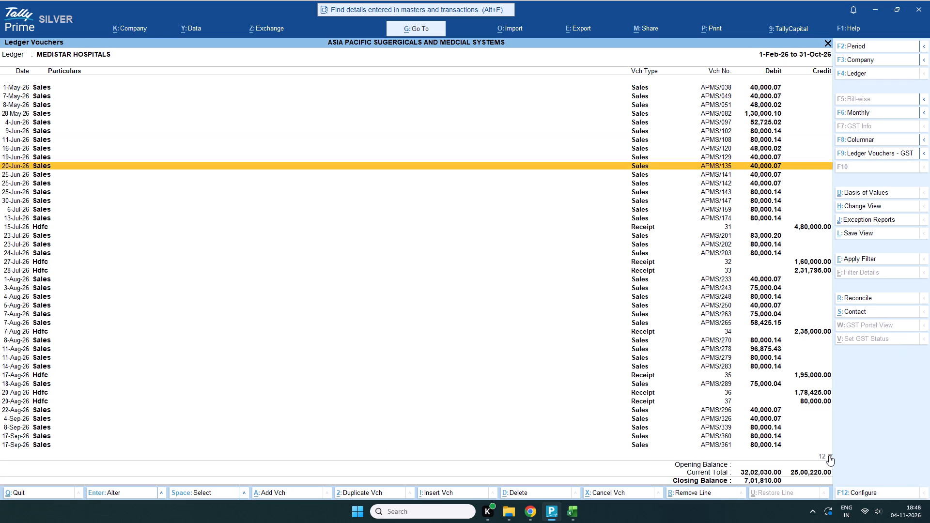
scroll(829, 455, "down", 20)
scroll(829, 455, "down", 20)
scroll(829, 455, "down", 1)
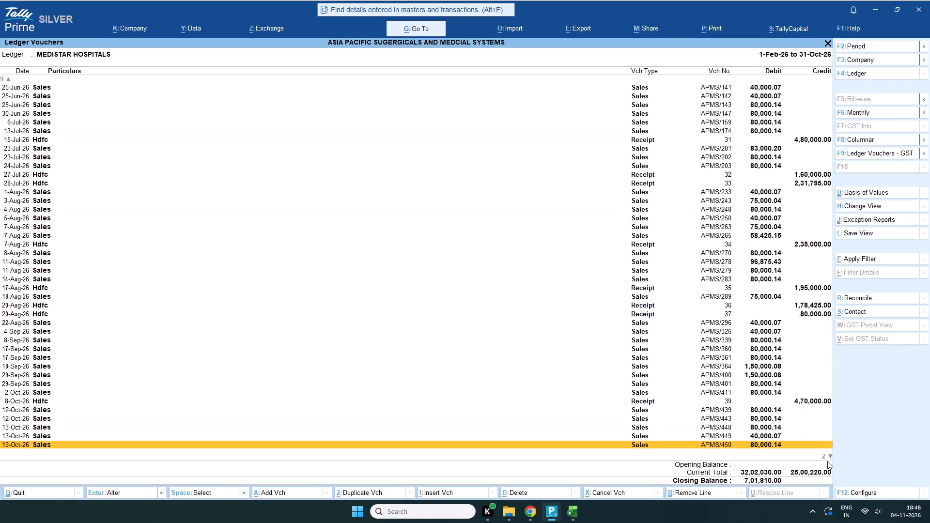
scroll(827, 461, "down", 13)
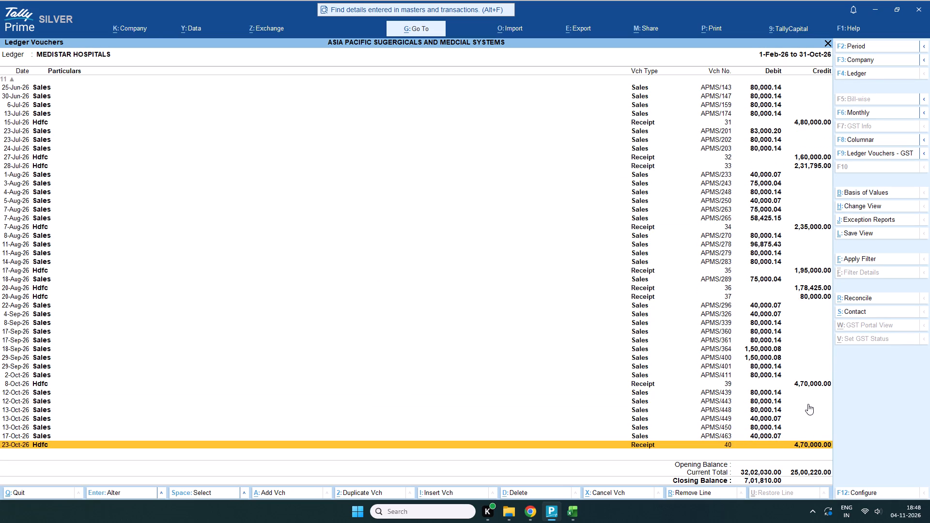
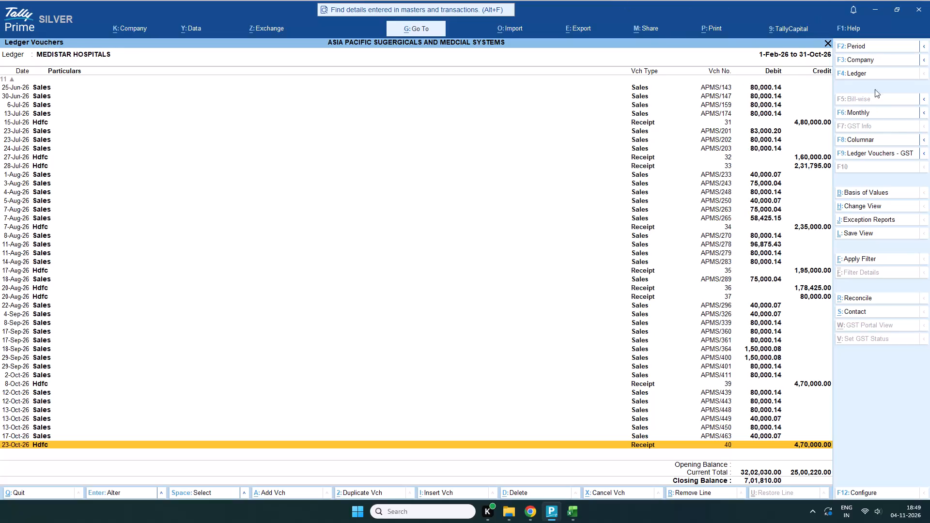
Leave the MEDISTAR HOSPITALS ledger vouchers and clear its name from the ledger selection to look up another ledger.
left_click(829, 42)
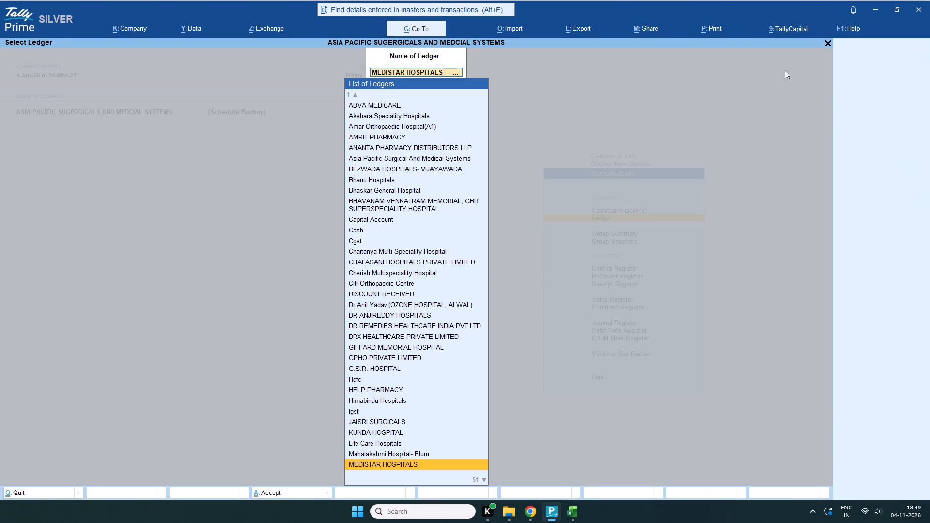
left_click(464, 77)
left_click_drag(459, 69, 373, 84)
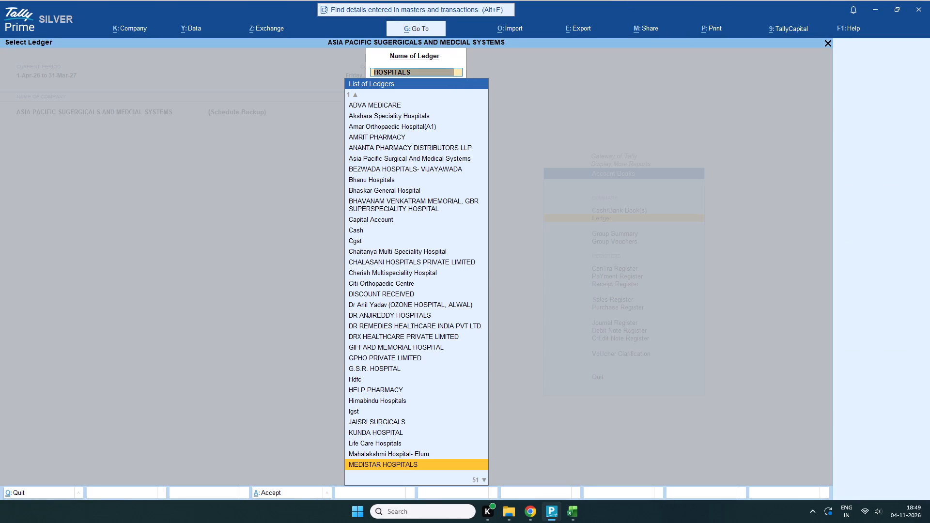
left_click_drag(373, 84, 371, 84)
key("BackSpace")
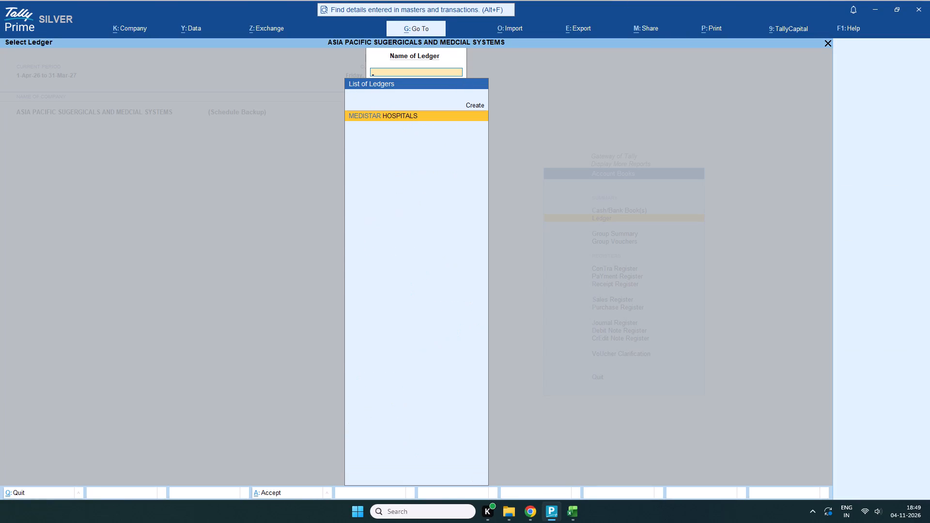
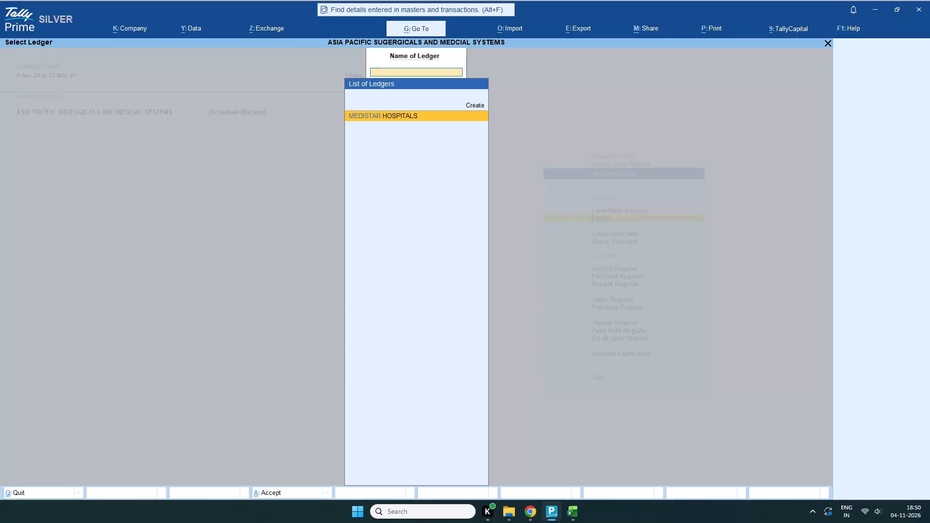
Look up "sen" in the ledger selection and open the vouchers of SENTINI CITY HOSPITAL- SURYARAOPETA, VJA.
type("sent")
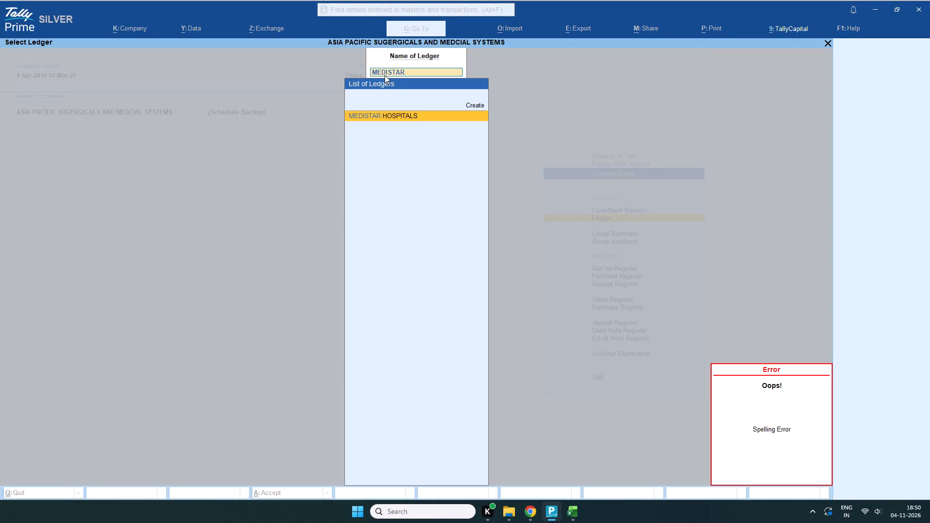
key("BackSpace")
key("BackSpace")
key("BackSpace")
key("BackSpace")
key("BackSpace")
key("BackSpace")
key("BackSpace")
key("BackSpace")
key("BackSpace")
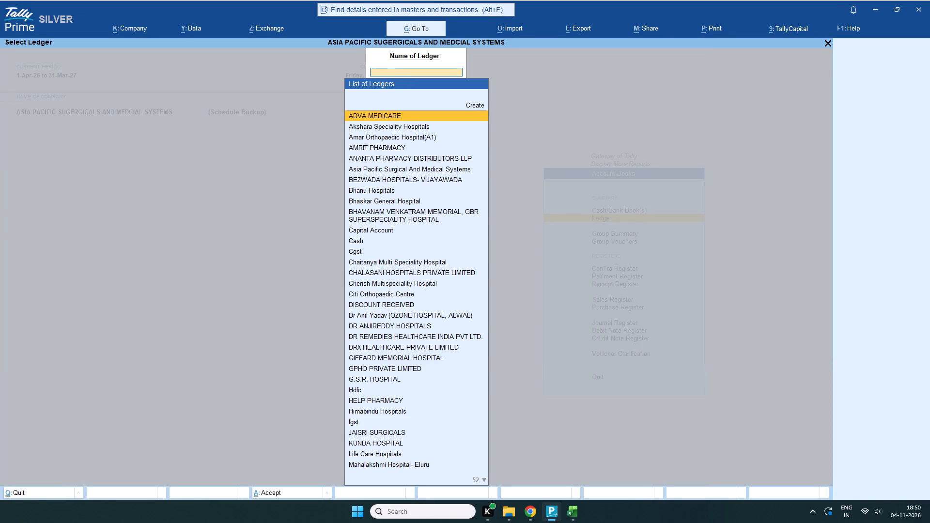
type("sen")
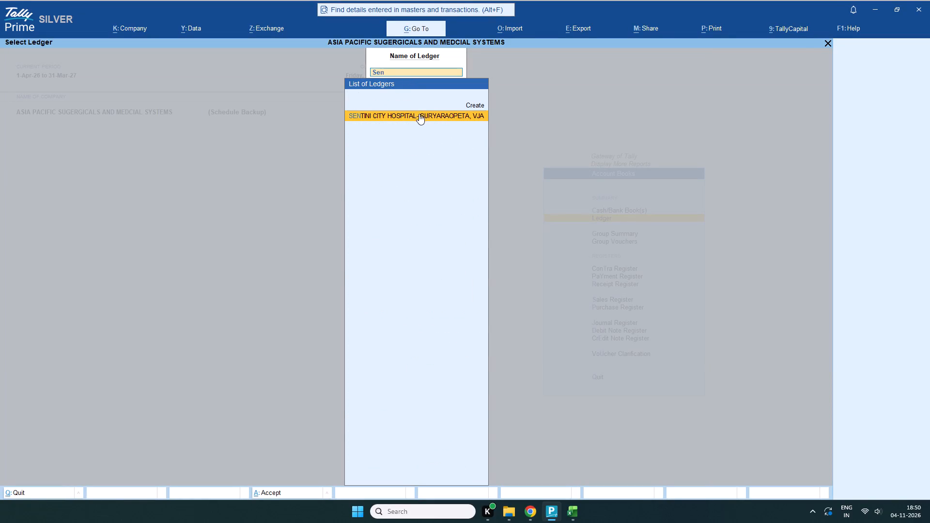
left_click(418, 112)
left_click(418, 112)
Set the Sentini City Hospital ledger's report period to start from 01-02-2026, keeping the existing end date.
left_click(857, 40)
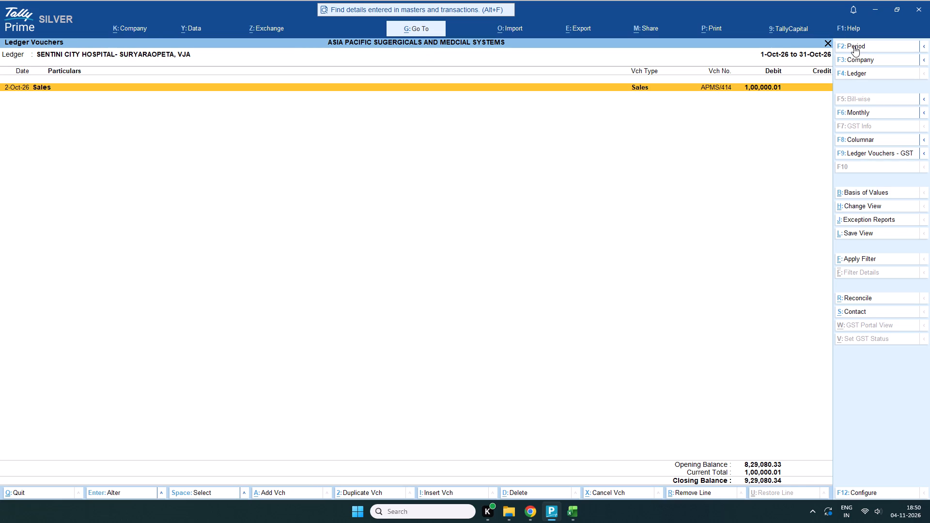
left_click(854, 46)
type("01-02-2026")
key("Return")
key("Return")
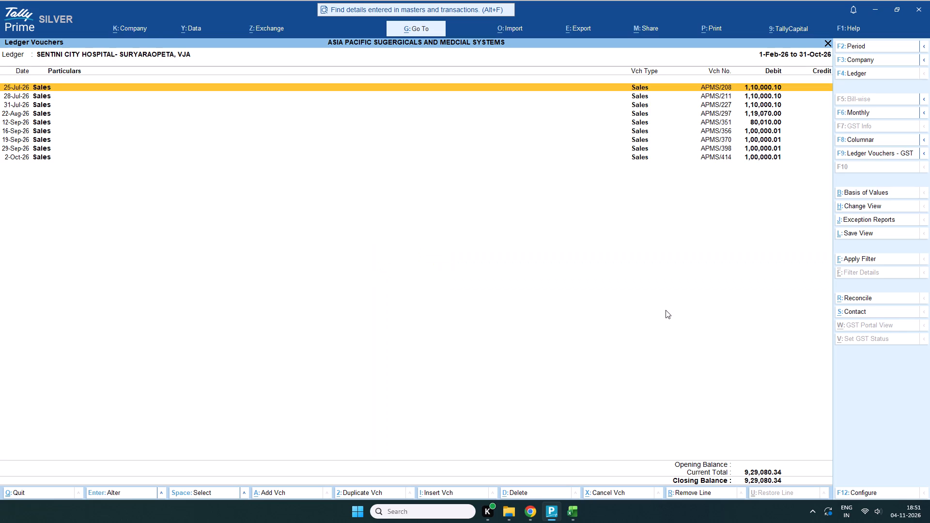
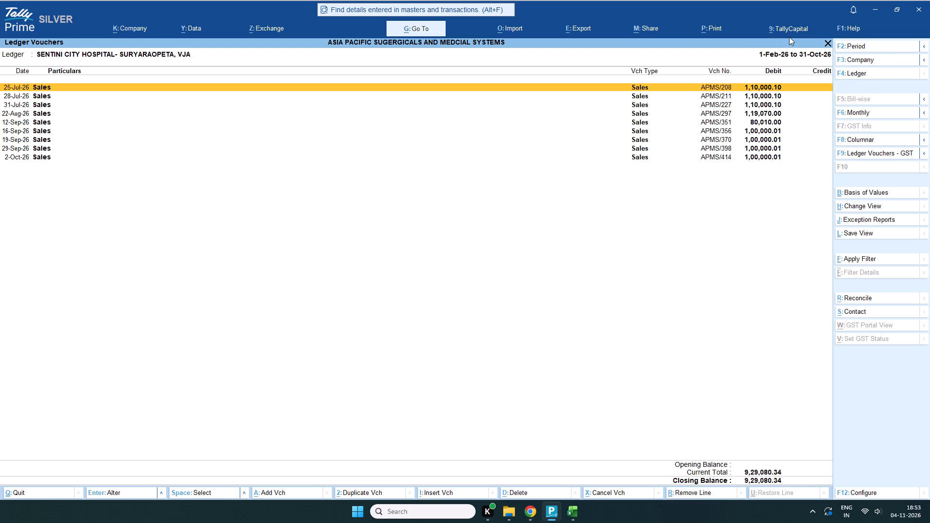
Reopen the SENTINI CITY HOSPITAL- SURYARAOPETA, VJA ledger vouchers with the report period starting from 01-02-2026, keeping the existing end date.
left_click(827, 41)
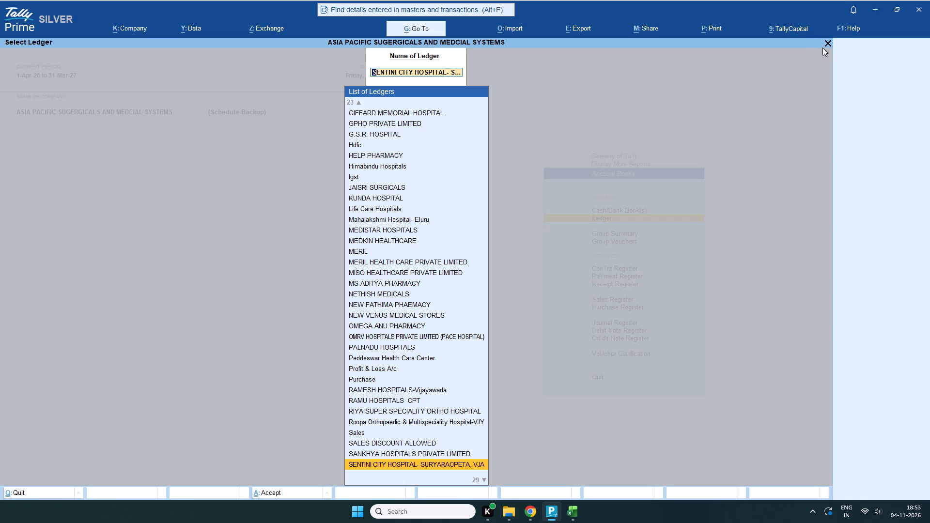
left_click(429, 464)
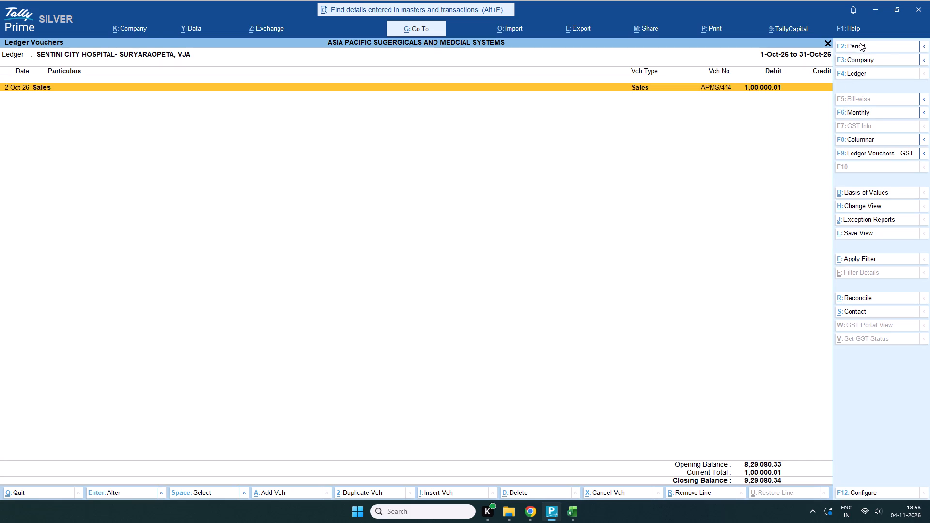
left_click(860, 43)
type("01-02-")
type("2026")
key("Return")
key("Return")
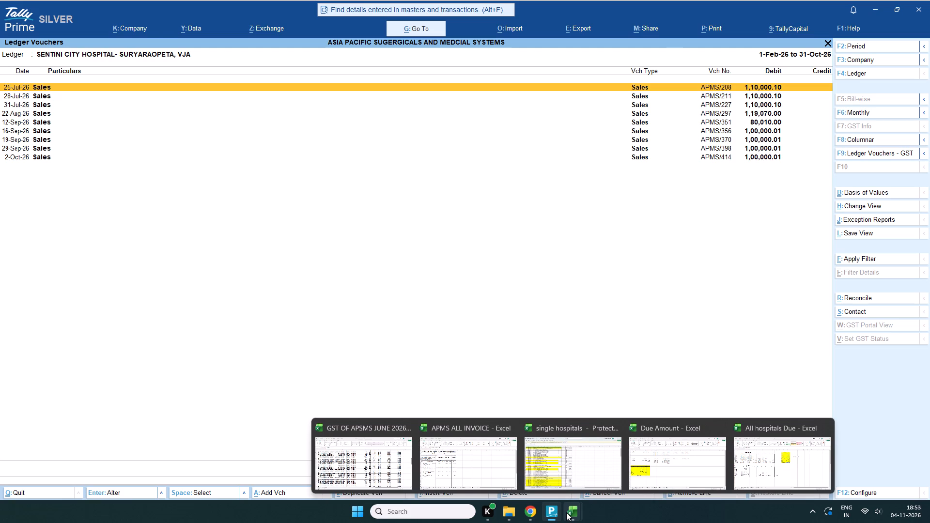
Switch to the APMS ALL INVOICE workbook in Excel and find all matches for "sentini" across the whole workbook.
left_click(468, 464)
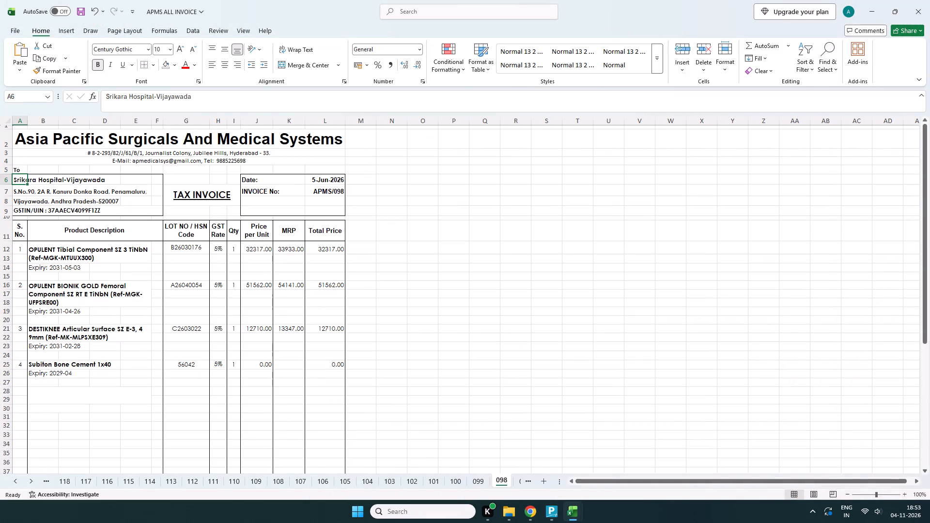
key("ctrl+f")
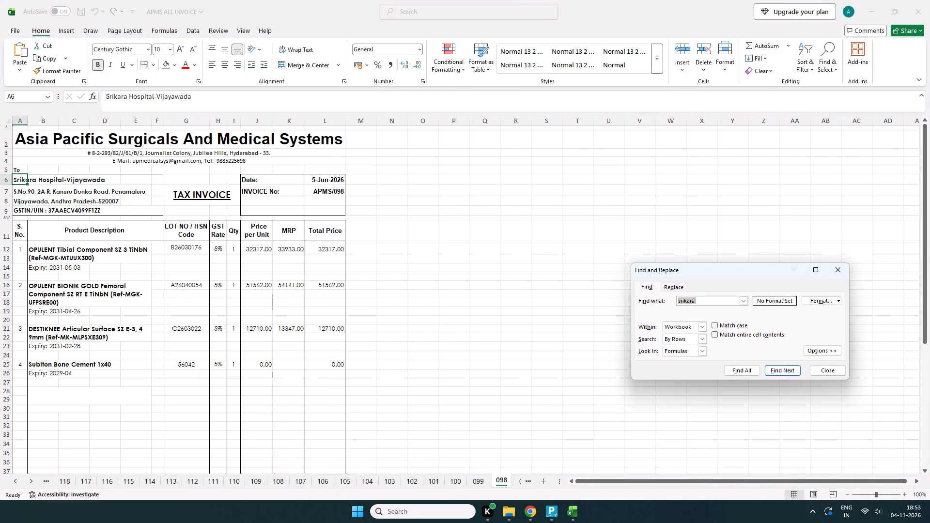
left_click(700, 304)
key("BackSpace")
key("BackSpace")
key("BackSpace")
key("BackSpace")
key("BackSpace")
key("BackSpace")
key("BackSpace")
key("BackSpace")
type("sentini")
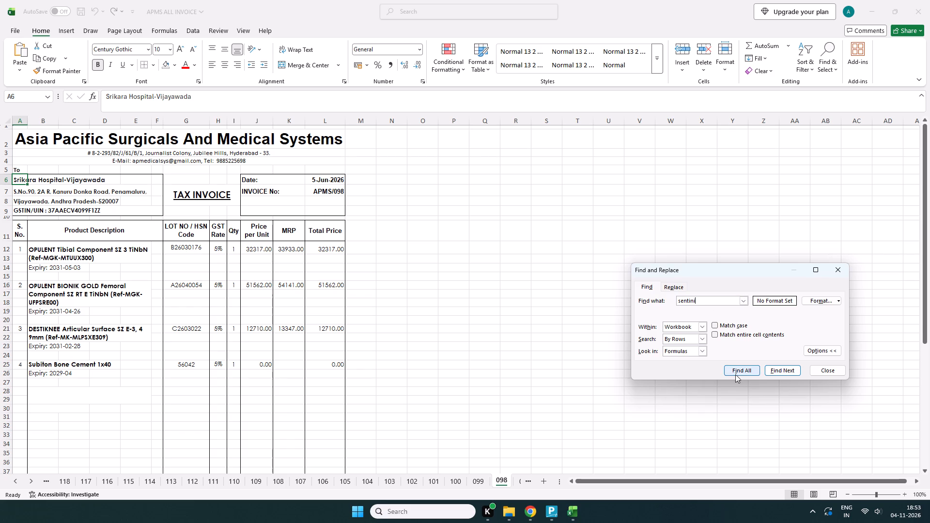
left_click(734, 371)
Open the Sentini City Hospital address match on sheet 208 and review the invoice's items and totals.
scroll(722, 394, "down", 15)
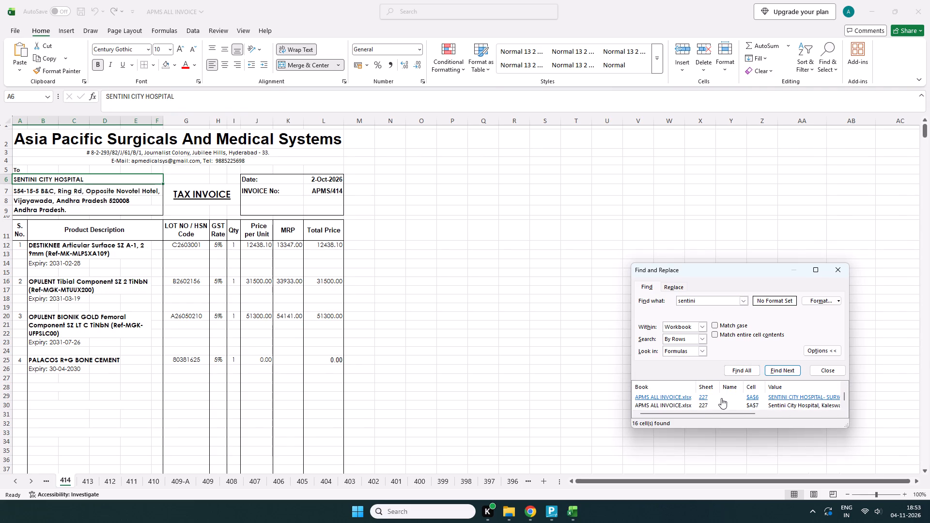
scroll(721, 398, "down", 16)
double_click(707, 406)
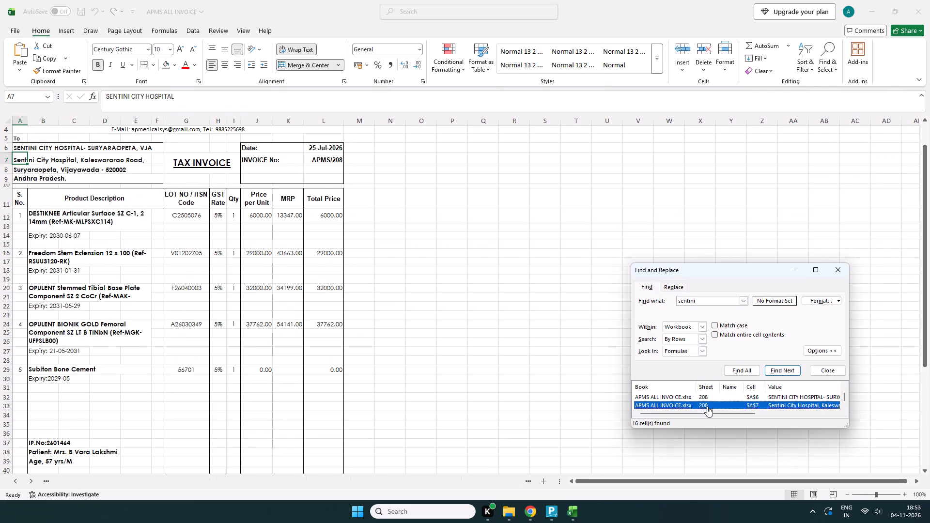
scroll(485, 377, "down", 10)
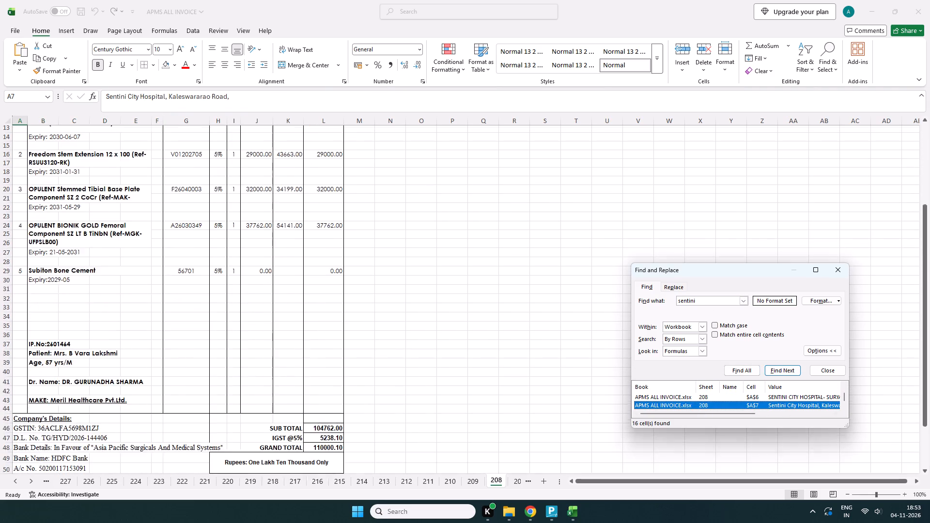
scroll(405, 334, "up", 1)
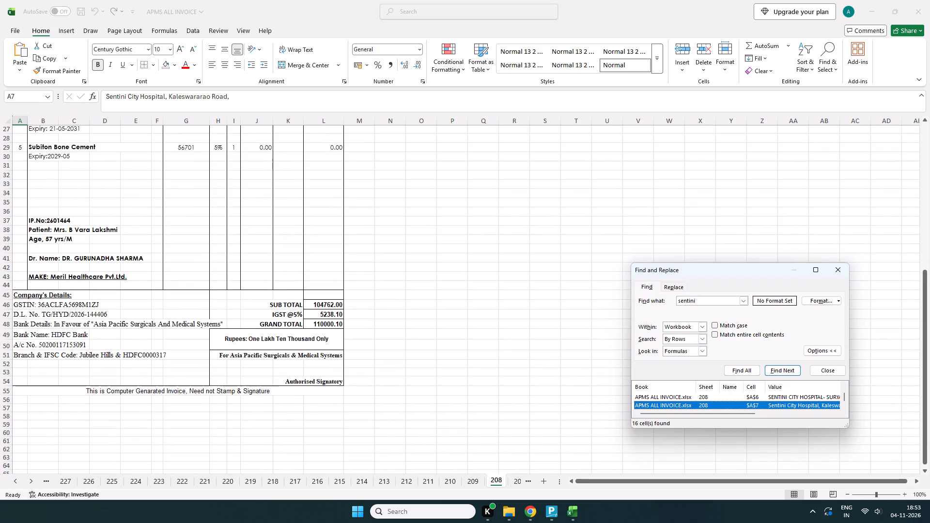
scroll(325, 338, "up", 8)
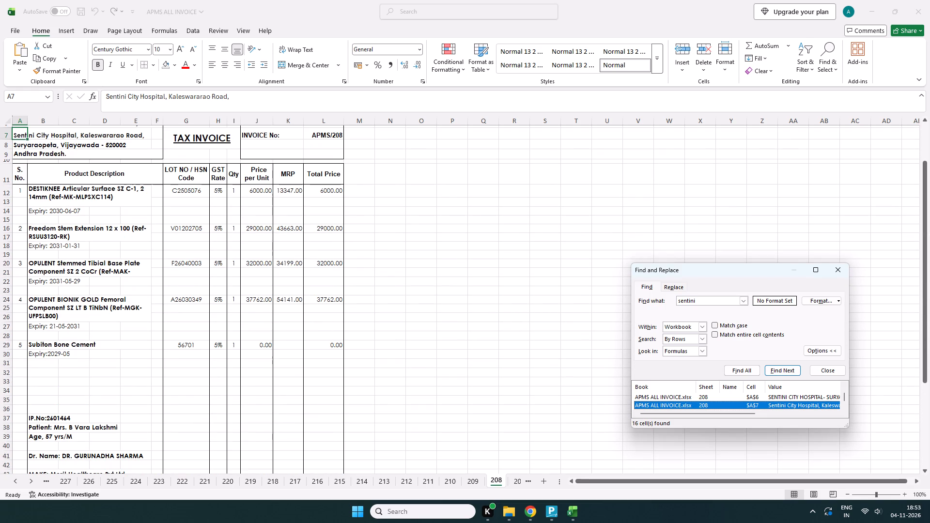
Go through the list of "sentini" matches and re-examine invoice APMS/208 on sheet 208 from its header to its grand total.
scroll(703, 411, "up", 1)
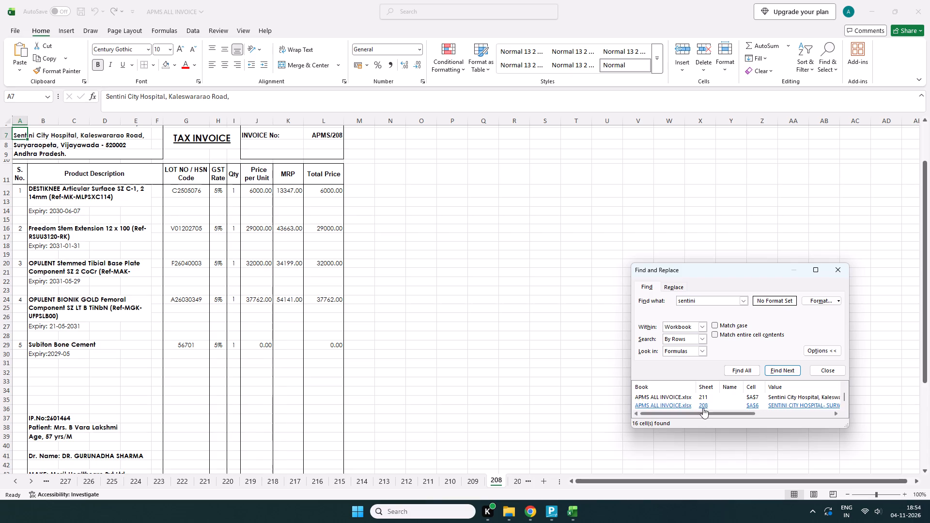
scroll(703, 404, "down", 10)
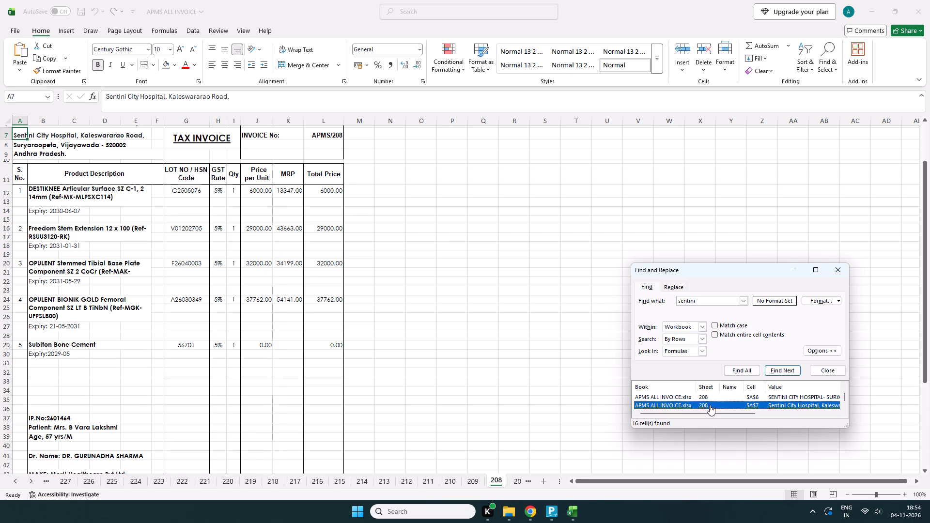
scroll(711, 410, "down", 3)
scroll(710, 404, "up", 1)
scroll(709, 402, "down", 2)
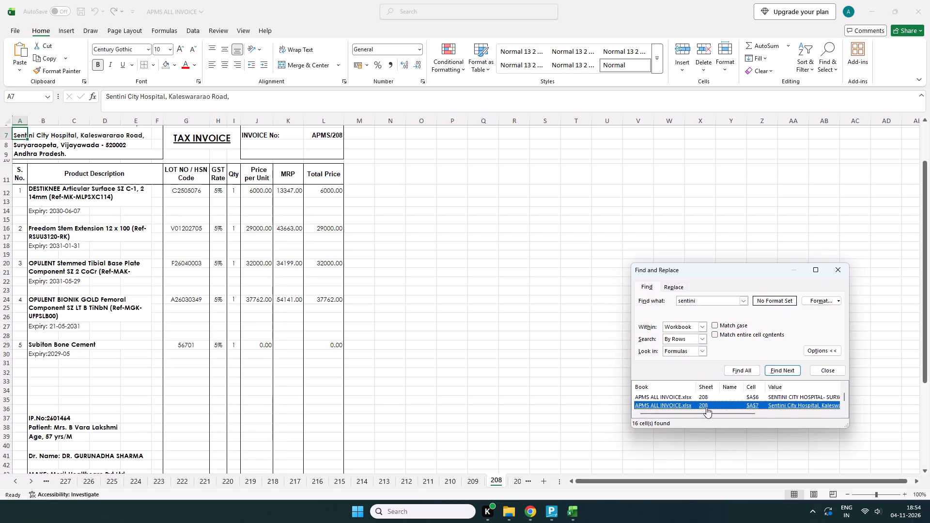
double_click(700, 396)
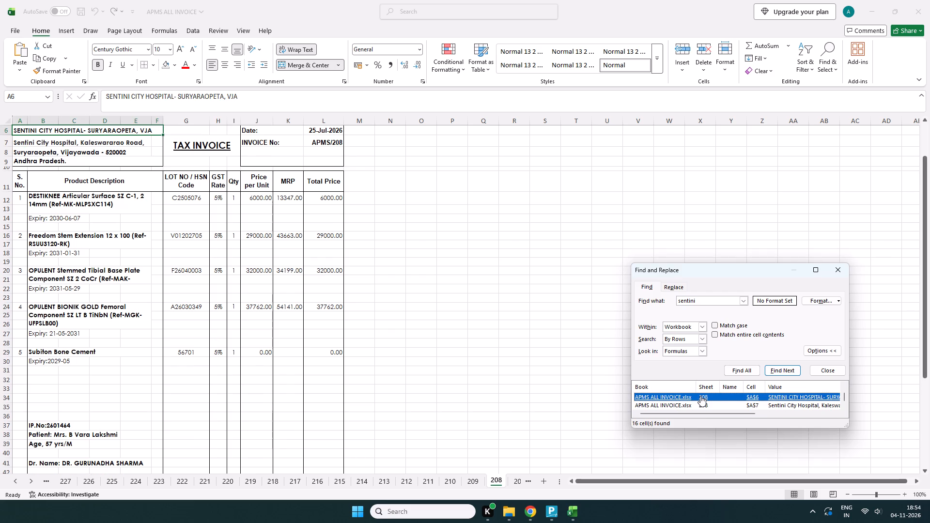
scroll(378, 406, "down", 2)
scroll(418, 400, "down", 5)
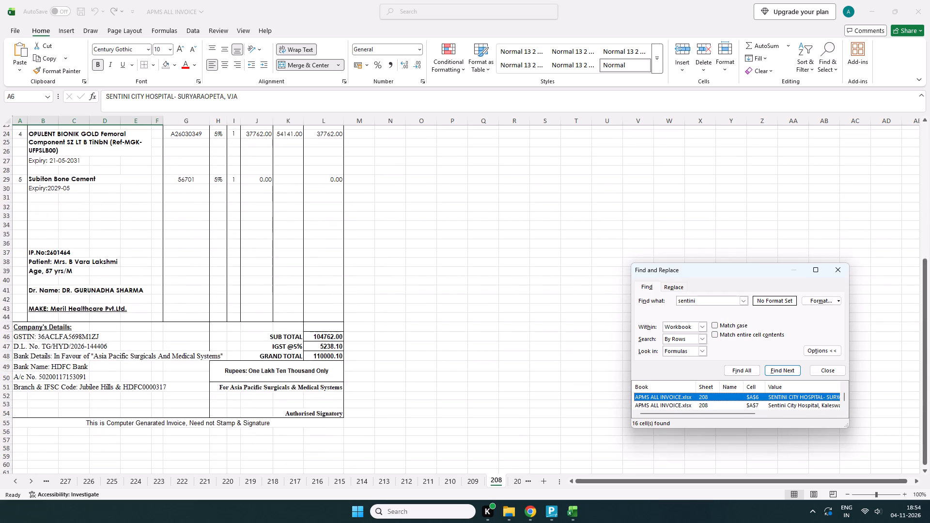
scroll(417, 398, "up", 11)
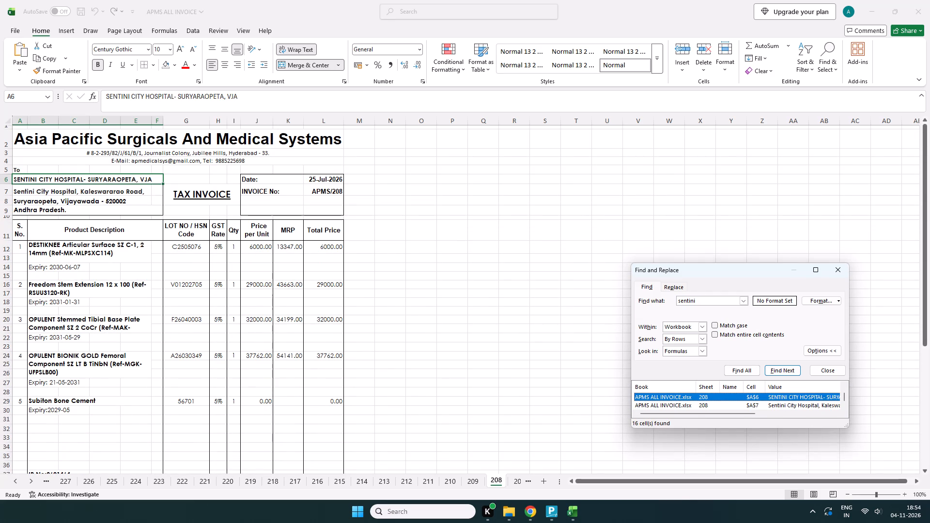
scroll(736, 415, "down", 4)
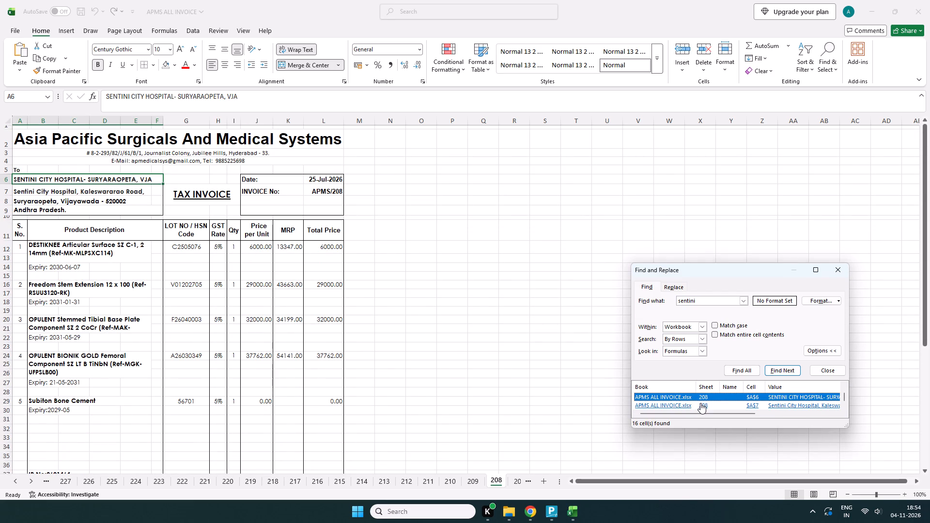
left_click(700, 403)
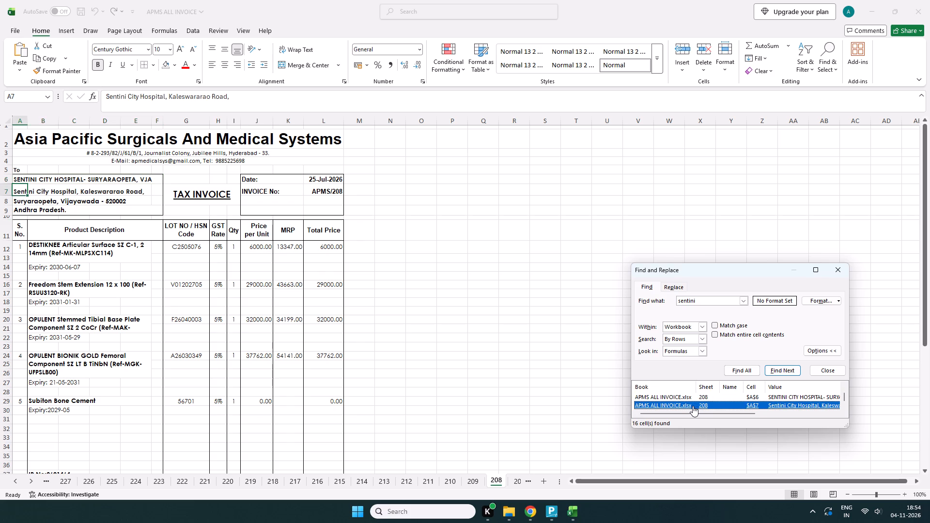
scroll(693, 406, "up", 1)
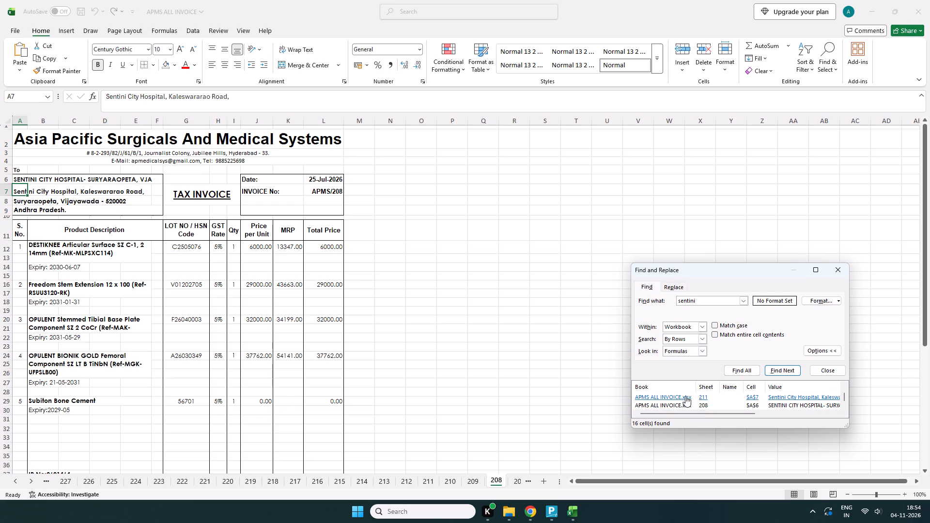
scroll(685, 397, "up", 14)
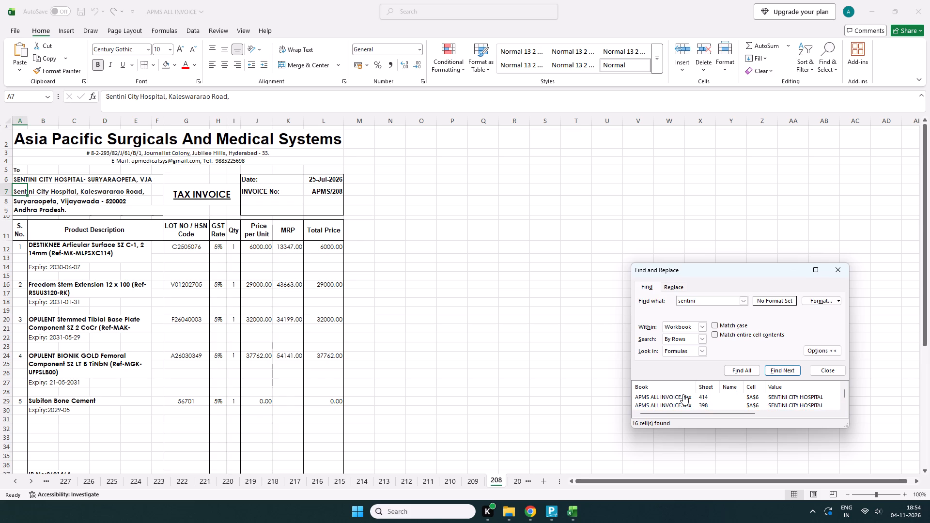
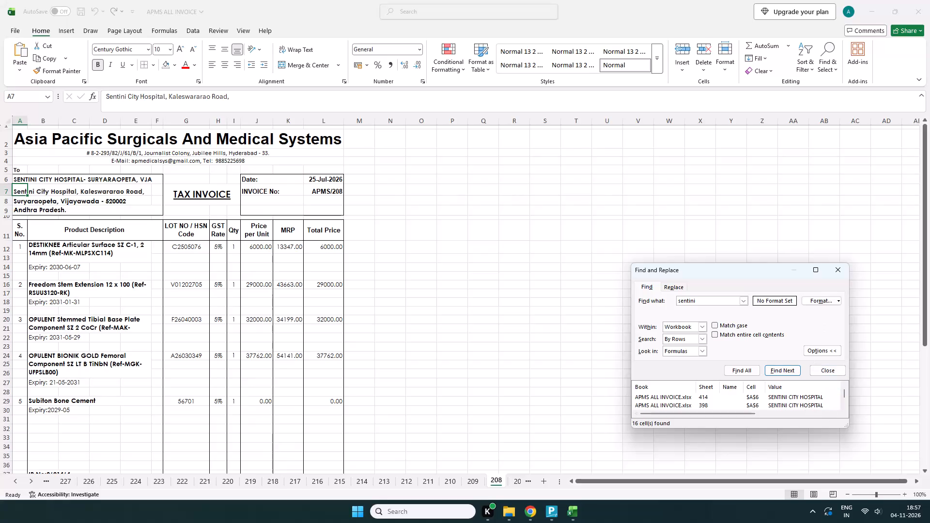
Close the Find and Replace search for "sentini", staying on invoice sheet 208.
left_click(834, 275)
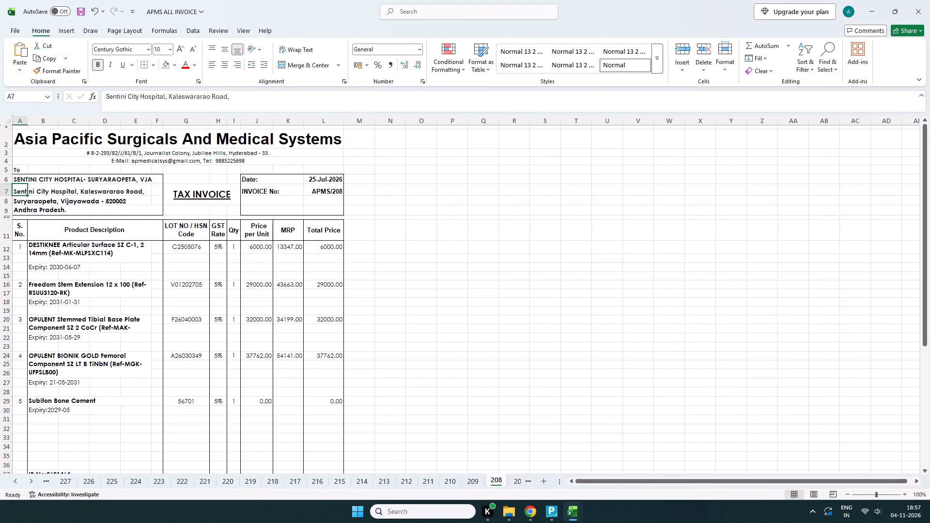
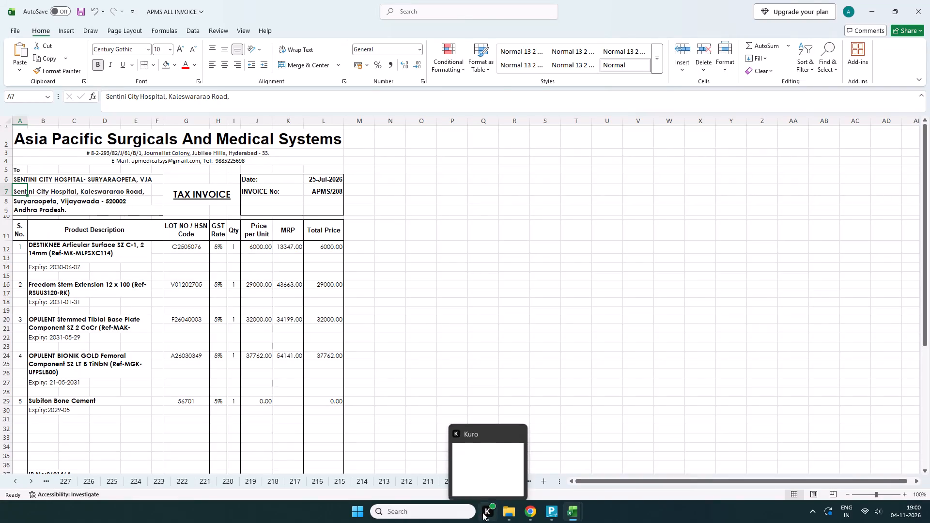
Bring up the window options for the running Kuro app.
right_click(482, 512)
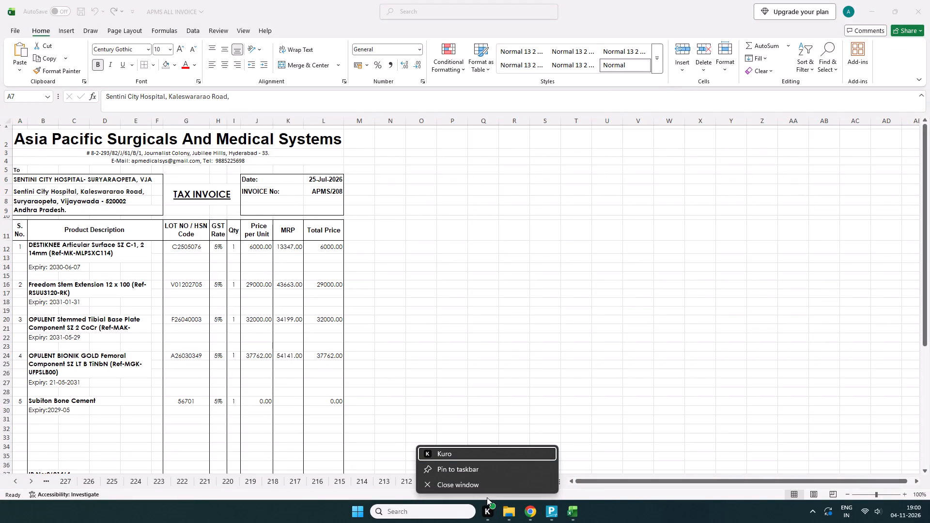